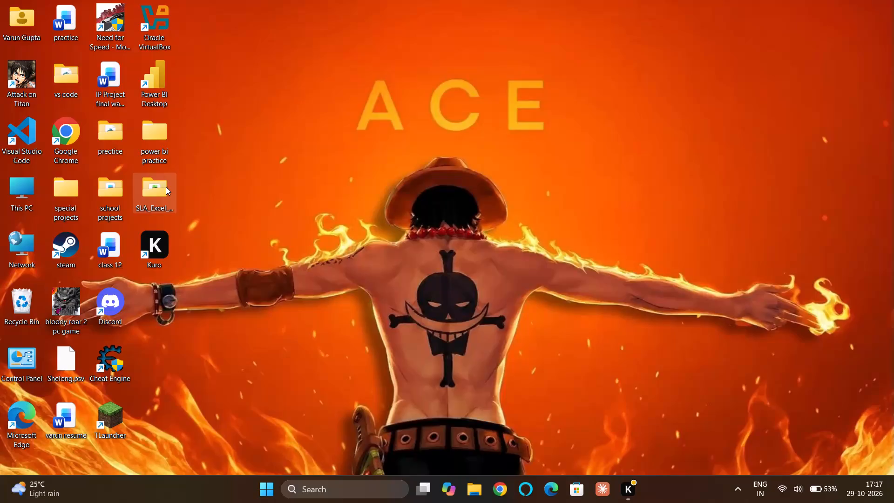
Open the Assignment 3 Excel workbook from the assignments folder inside SLA_Excel_files on the desktop.
{"action": "double_click", "coordinate": [176, 105]}
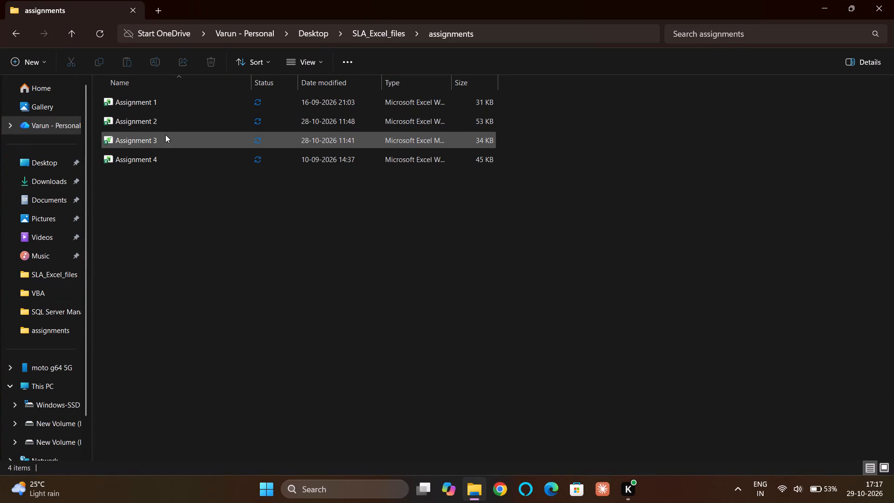
{"action": "double_click", "coordinate": [161, 138]}
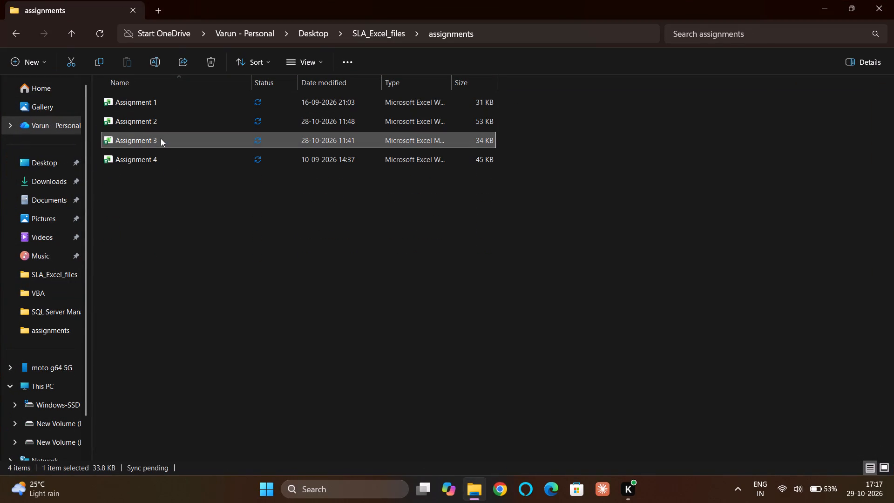
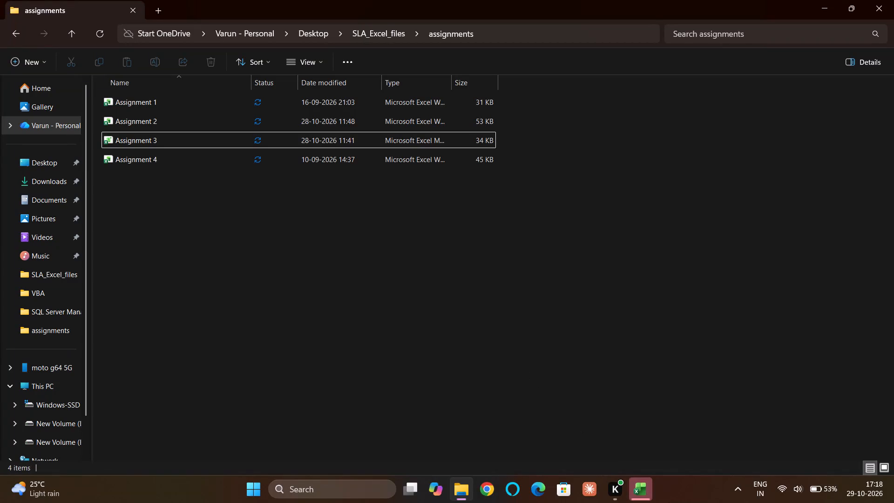
Switch to the open Assignment 3 workbook in Excel.
{"action": "left_click", "coordinate": [643, 490]}
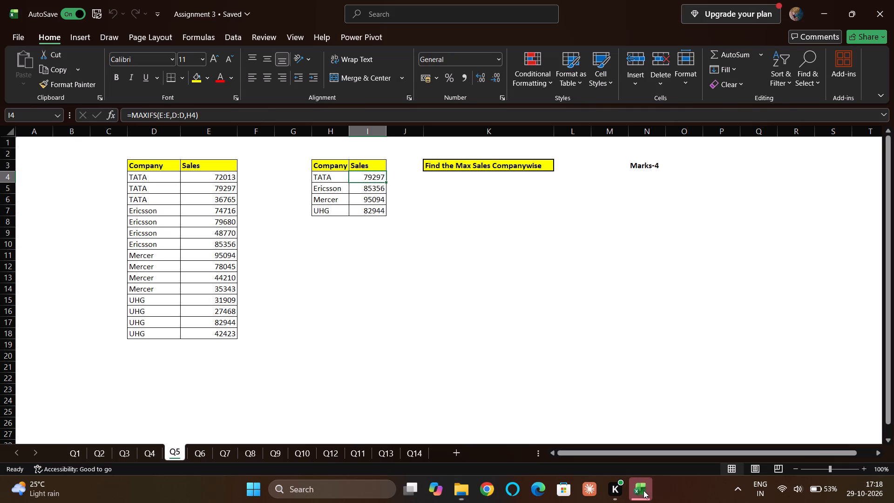
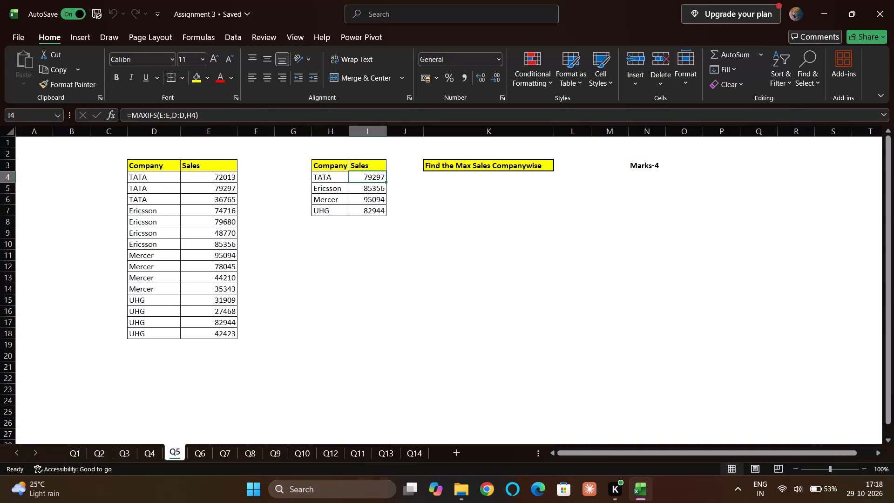
Look through question sheets Q2 to Q7 and stop on Q7, the country and code question.
{"action": "left_click", "coordinate": [373, 308]}
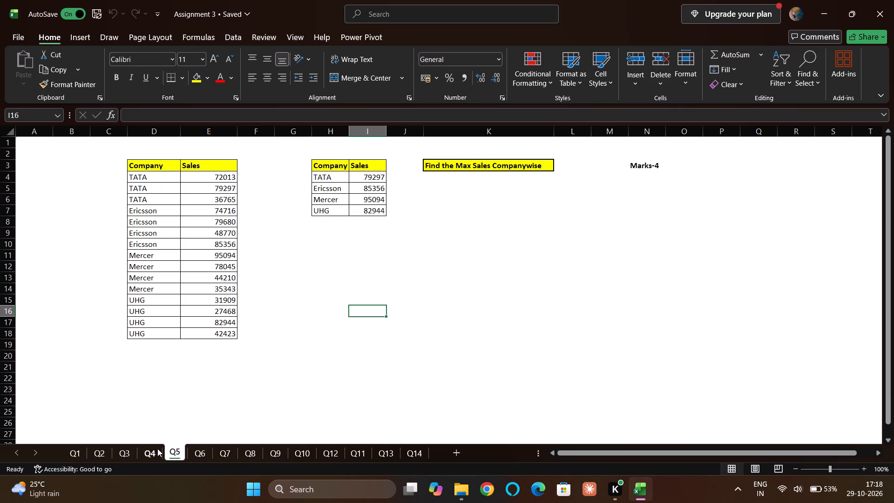
{"action": "left_click", "coordinate": [143, 449]}
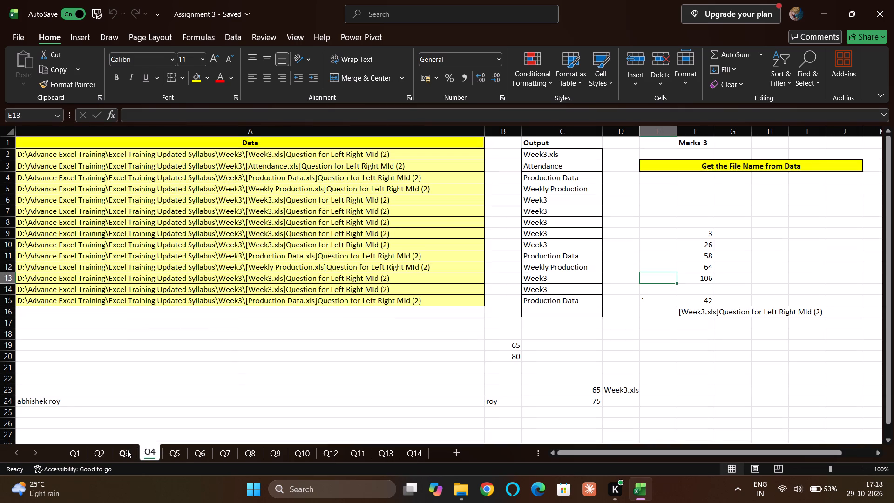
{"action": "left_click", "coordinate": [127, 450]}
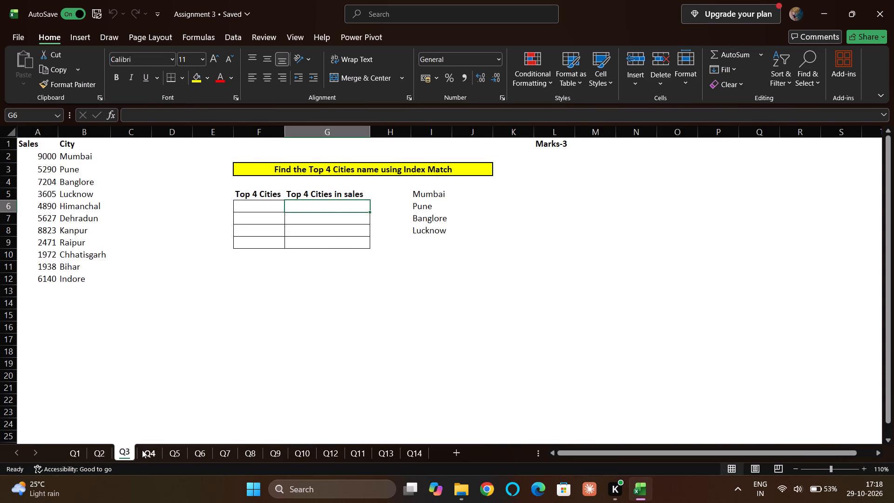
{"action": "left_click", "coordinate": [142, 450]}
{"action": "left_click", "coordinate": [130, 449]}
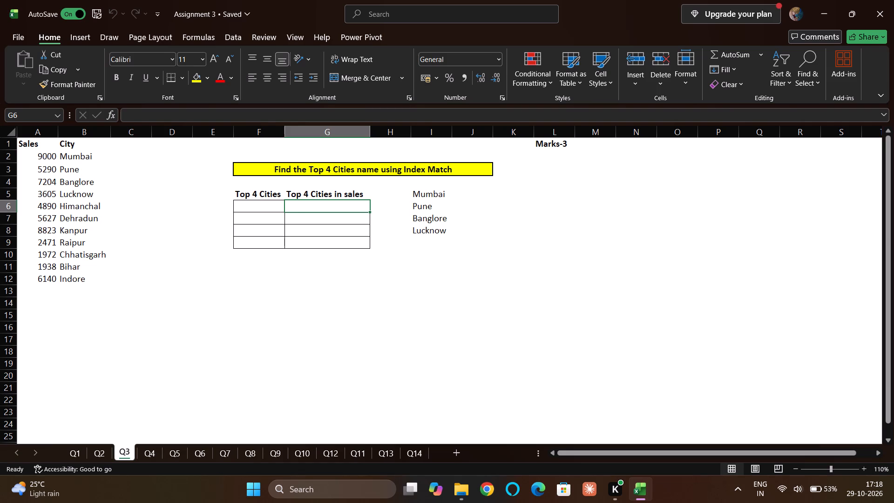
{"action": "left_click", "coordinate": [107, 455]}
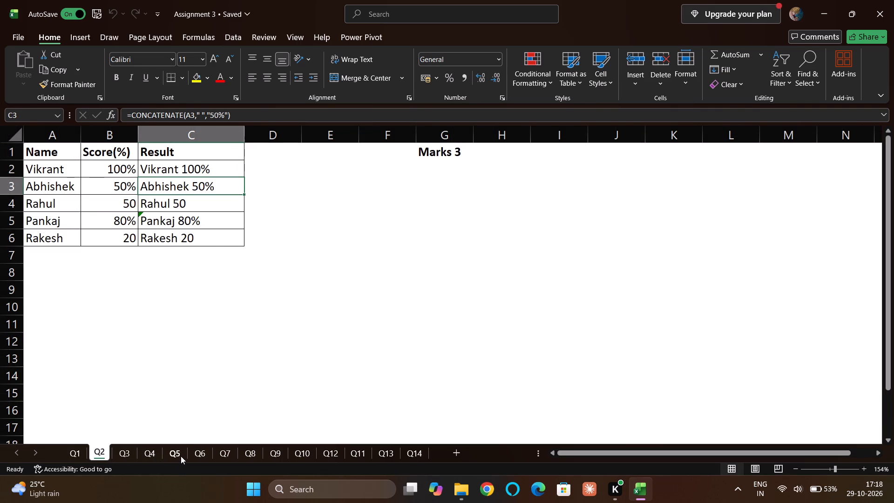
{"action": "left_click", "coordinate": [181, 456]}
{"action": "left_click", "coordinate": [205, 457]}
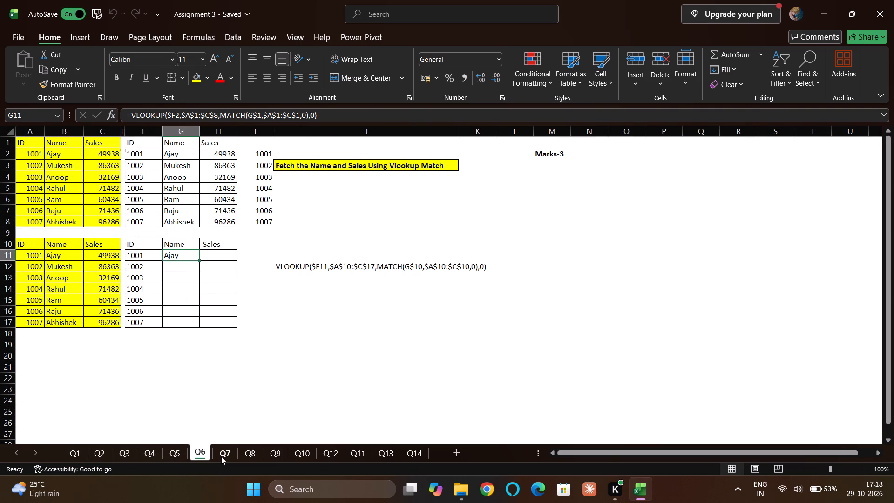
{"action": "left_click", "coordinate": [221, 456]}
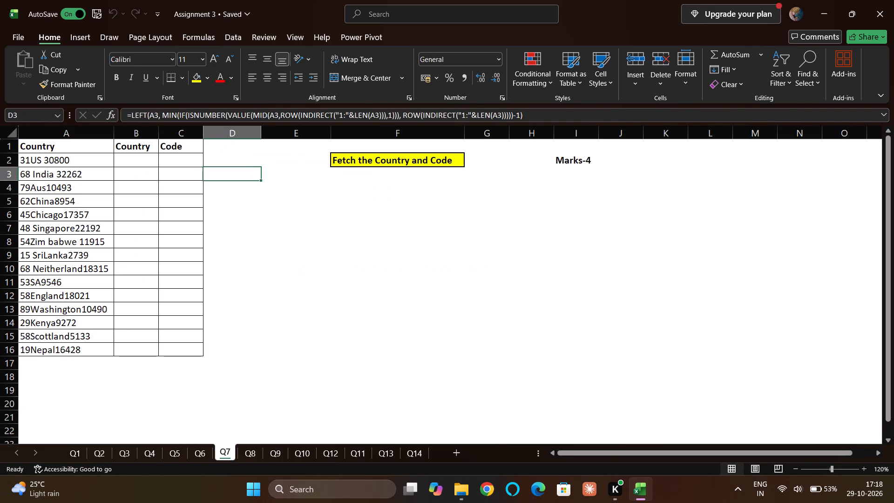
Start a formula in cell B2, under Country, with two nested SUBSTITUTE functions.
{"action": "left_click", "coordinate": [139, 162]}
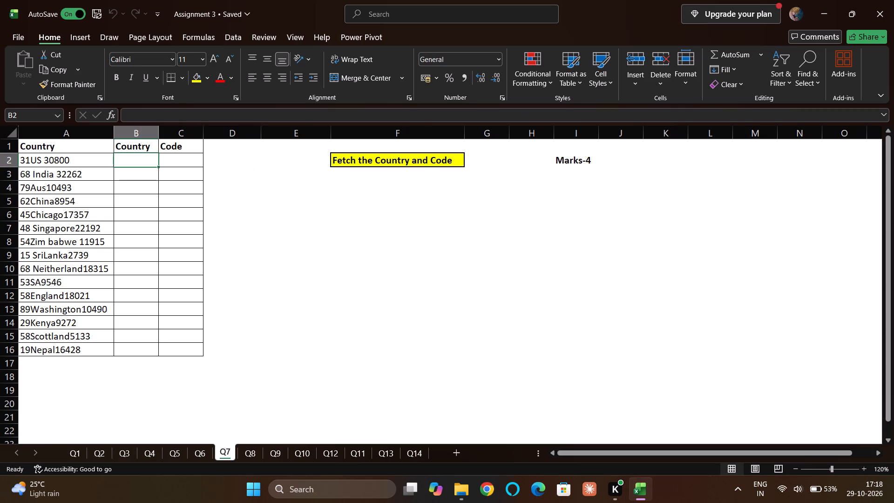
{"action": "type", "text": "=sub"}
{"action": "key", "text": "Tab"}
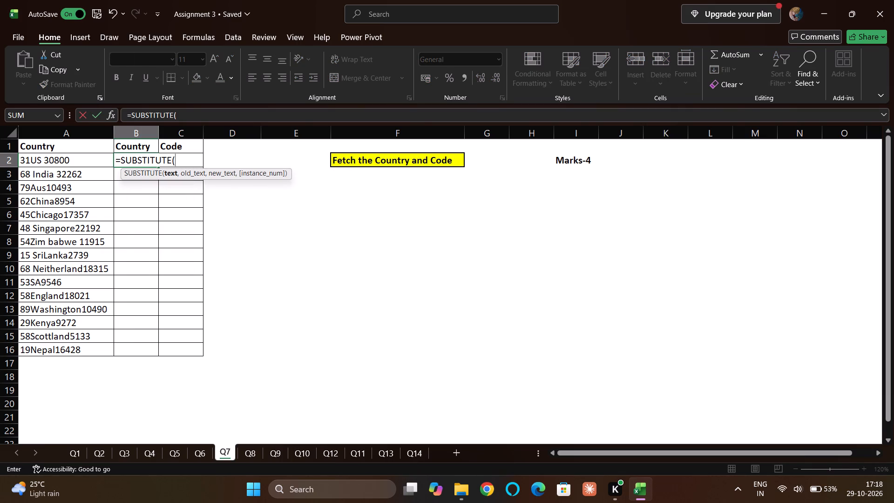
{"action": "type", "text": "=sub"}
{"action": "key", "text": "Tab"}
{"action": "key", "text": "BackSpace"}
{"action": "key", "text": "BackSpace"}
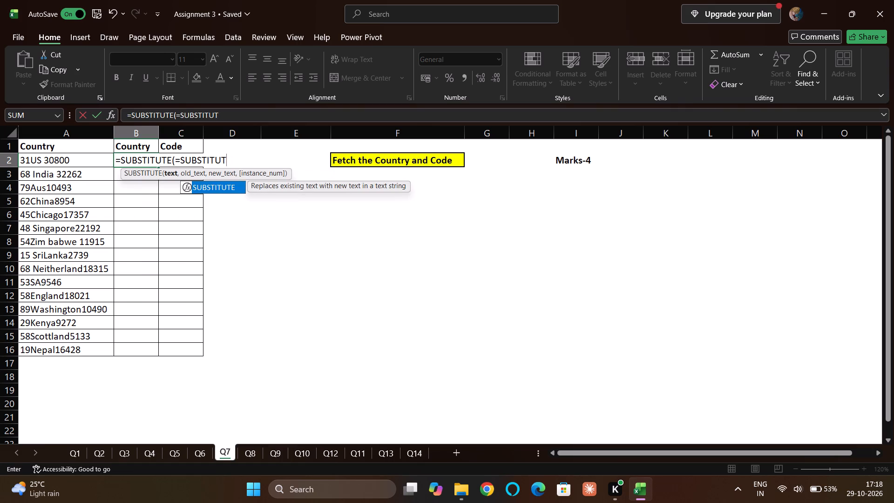
{"action": "key", "text": "BackSpace"}
{"action": "key", "text": "BackSpace"}
{"action": "key", "text": "BackSpace"}
{"action": "key", "text": "BackSpace"}
{"action": "key", "text": "BackSpace"}
{"action": "key", "text": "BackSpace"}
{"action": "key", "text": "BackSpace"}
{"action": "key", "text": "BackSpace"}
{"action": "key", "text": "BackSpace"}
{"action": "key", "text": "BackSpace"}
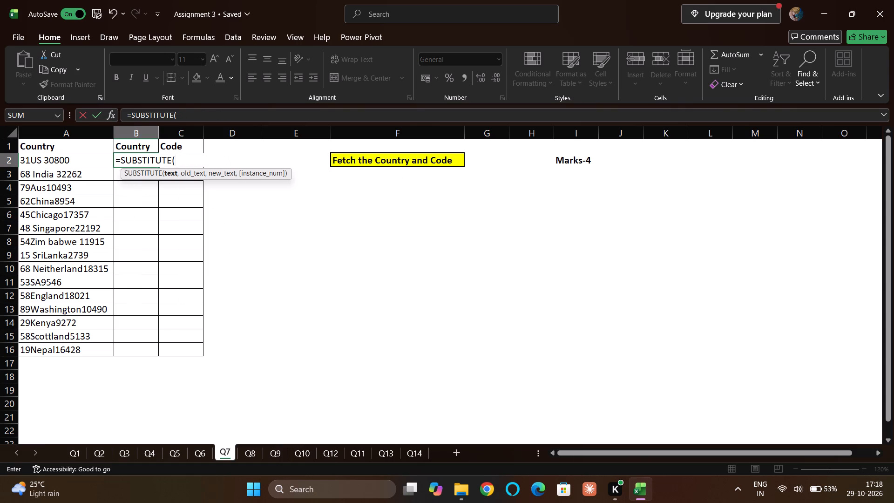
{"action": "type", "text": "sub"}
{"action": "key", "text": "Tab"}
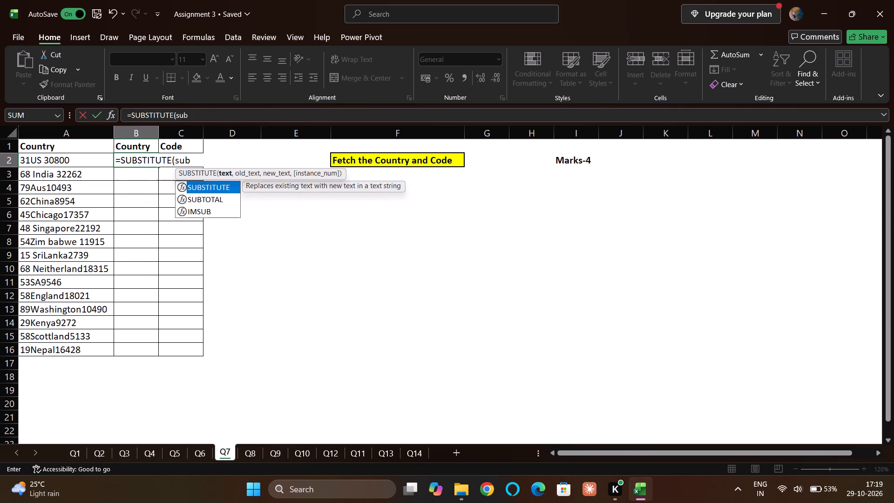
{"action": "type", "text": "suub"}
{"action": "key", "text": "Tab"}
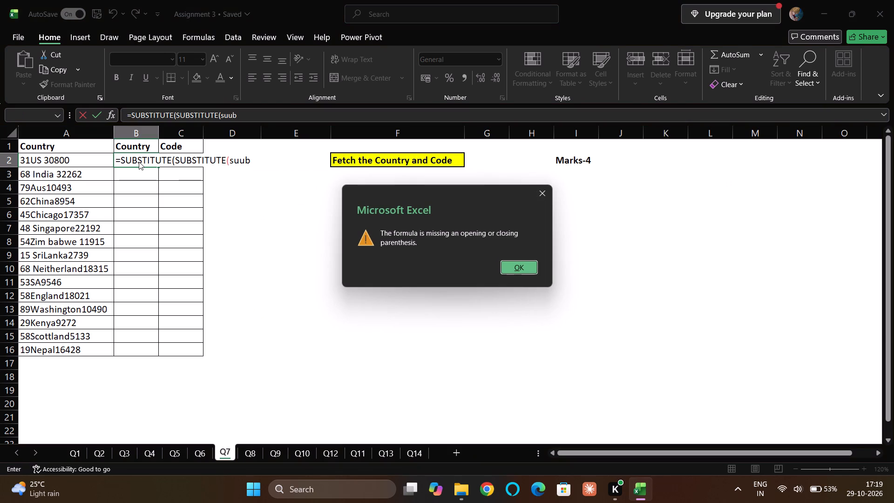
{"action": "key", "text": "Return"}
{"action": "key", "text": "BackSpace"}
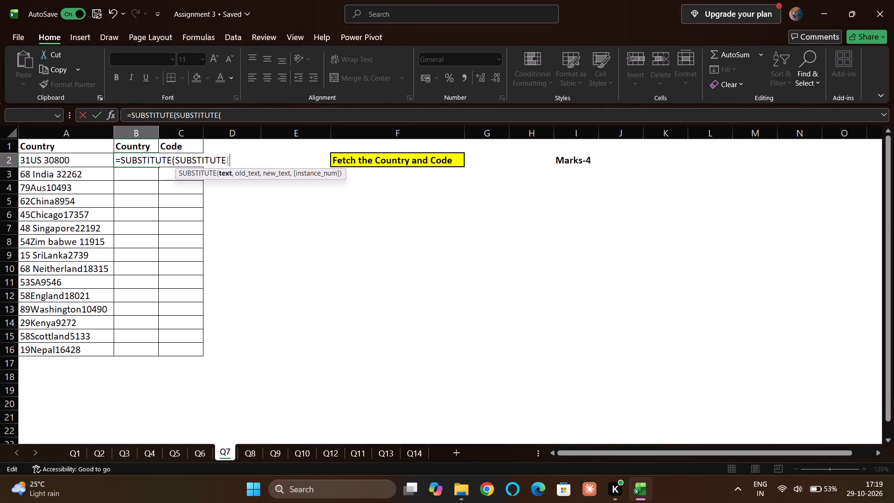
Extend the B2 formula to six nested SUBSTITUTE functions, leaving the innermost one open for its text argument.
{"action": "type", "text": "sy"}
{"action": "key", "text": "BackSpace"}
{"action": "type", "text": "ub"}
{"action": "key", "text": "Tab"}
{"action": "type", "text": "sub"}
{"action": "key", "text": "Tab"}
{"action": "type", "text": "sub"}
{"action": "key", "text": "Tab"}
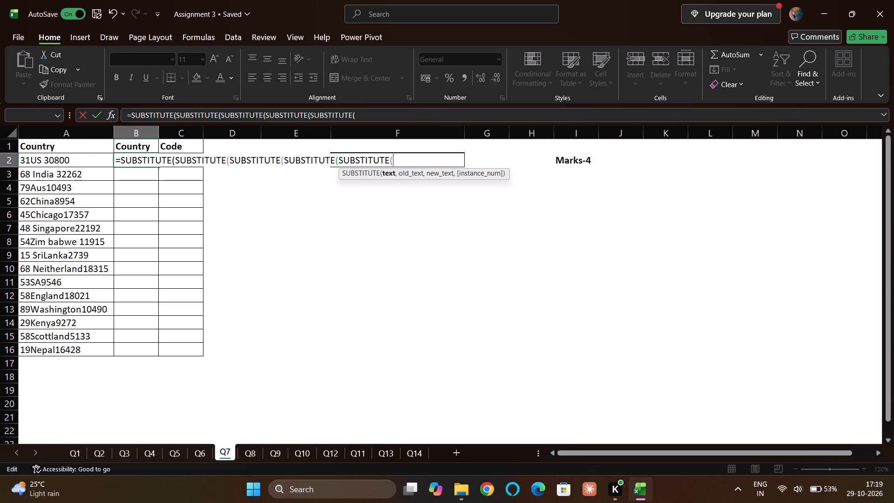
{"action": "type", "text": "sub"}
{"action": "key", "text": "Tab"}
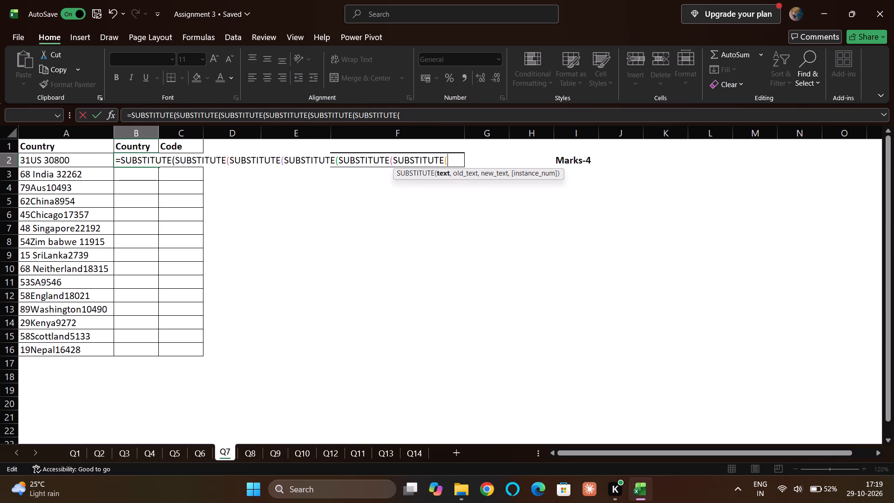
Extend the B2 formula to ten nested SUBSTITUTE functions, leaving the innermost one open for its text argument.
{"action": "type", "text": "subb"}
{"action": "key", "text": "Tab"}
{"action": "key", "text": "BackSpace"}
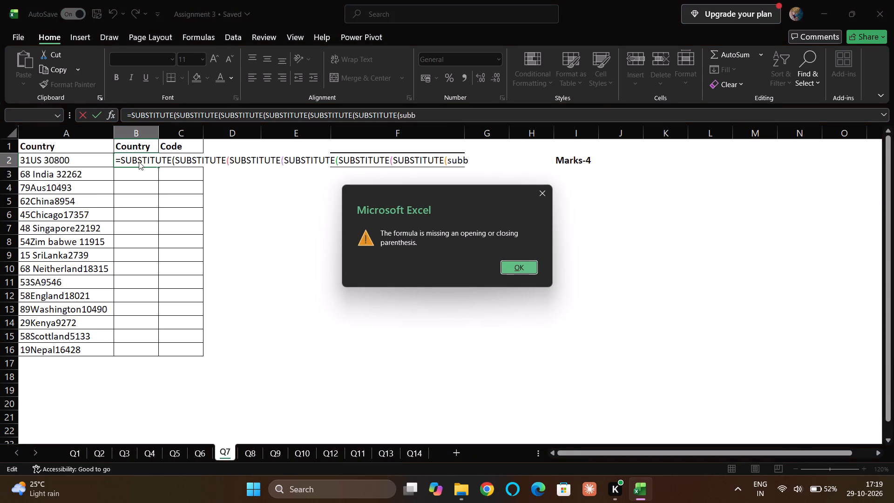
{"action": "key", "text": "BackSpace"}
{"action": "key", "text": "Return"}
{"action": "key", "text": "BackSpace"}
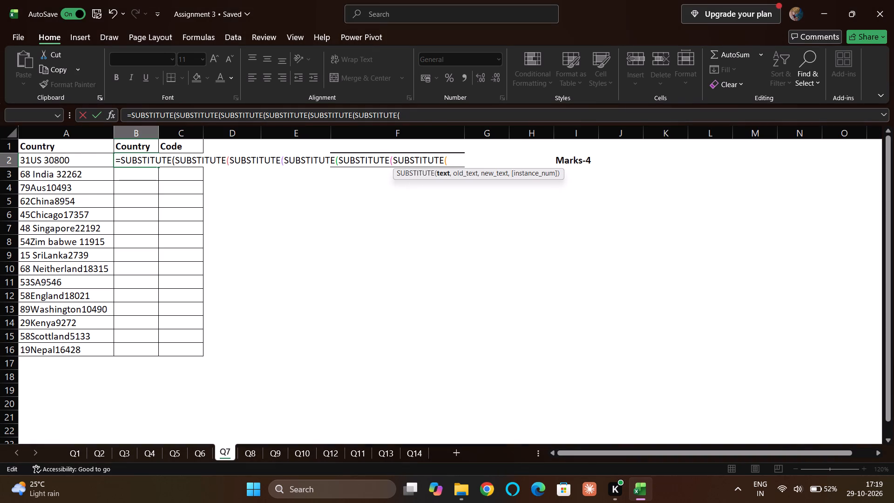
{"action": "type", "text": "sub"}
{"action": "key", "text": "Tab"}
{"action": "type", "text": "sub"}
{"action": "key", "text": "Tab"}
{"action": "type", "text": "sub"}
{"action": "key", "text": "Tab"}
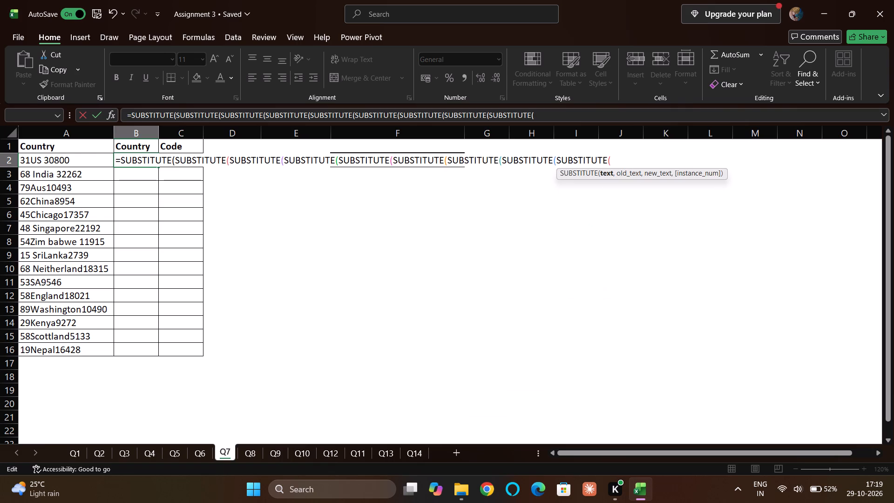
{"action": "type", "text": "subq"}
{"action": "key", "text": "BackSpace"}
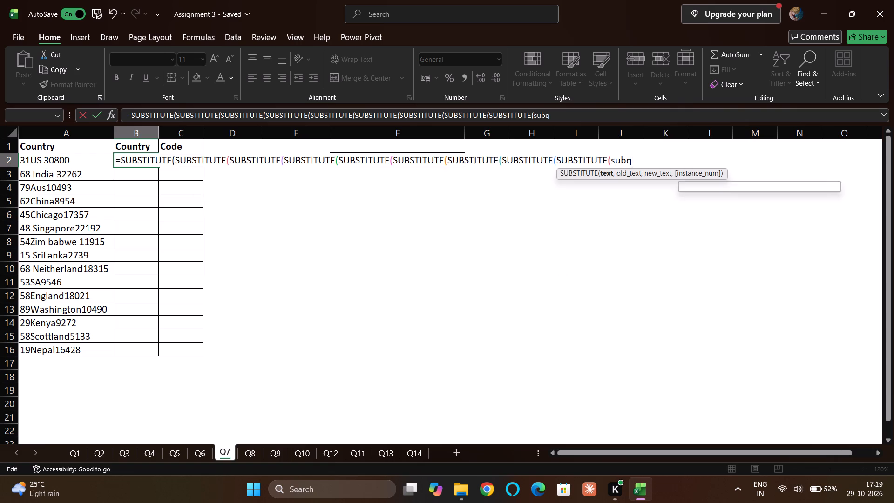
{"action": "key", "text": "Tab"}
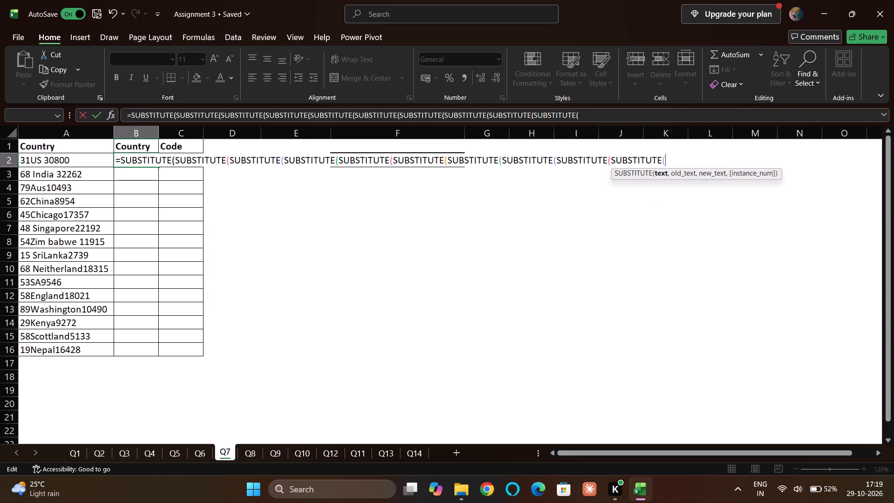
Complete the innermost SUBSTITUTE so it replaces "0" in A2 with empty text "", and close its parenthesis.
{"action": "left_click", "coordinate": [72, 163]}
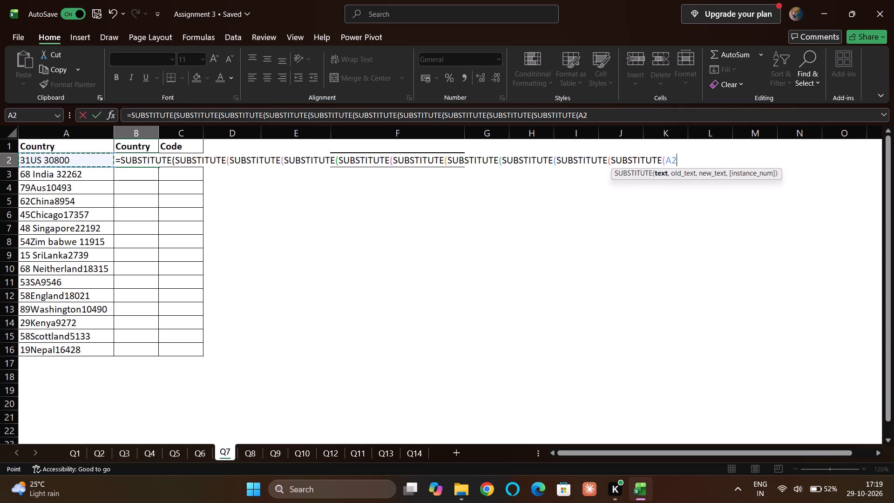
{"action": "key", "text": "comma"}
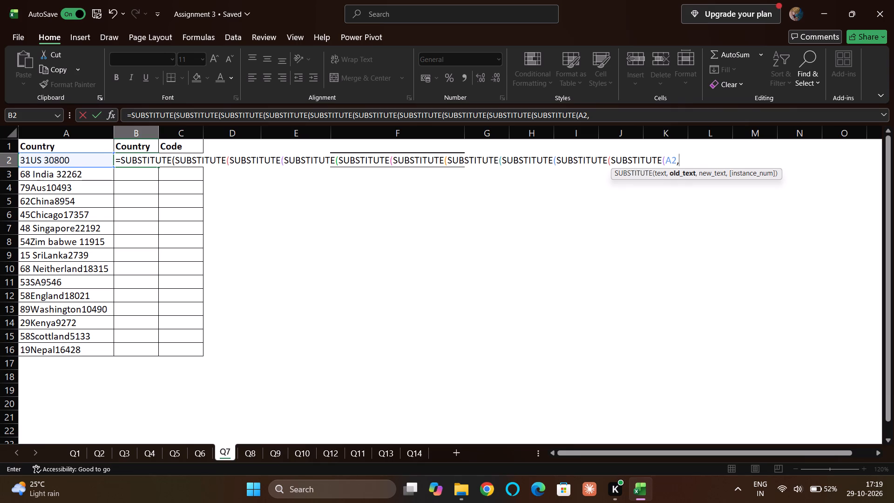
{"action": "key", "text": "shift+quotedbl"}
{"action": "key", "text": "Insert"}
{"action": "key", "text": "Insert"}
{"action": "key", "text": "0"}
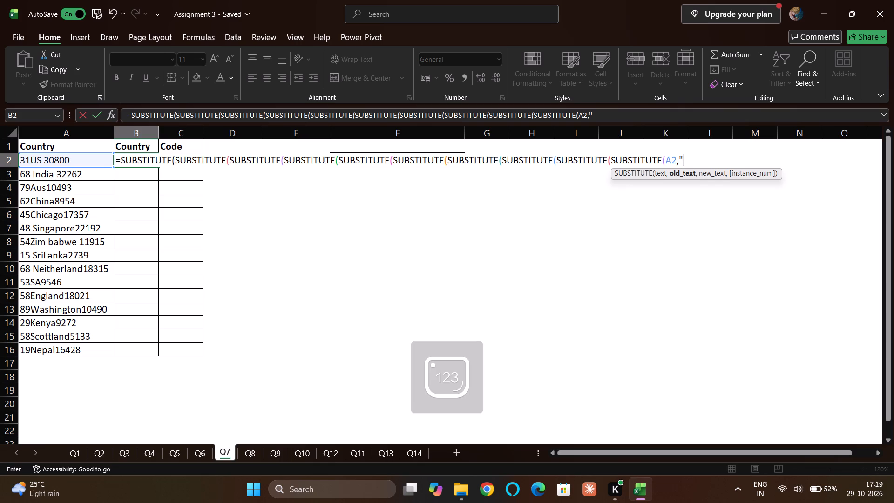
{"action": "key", "text": "shift+quotedbl"}
{"action": "key", "text": "comma"}
{"action": "type", "text": "\"\""}
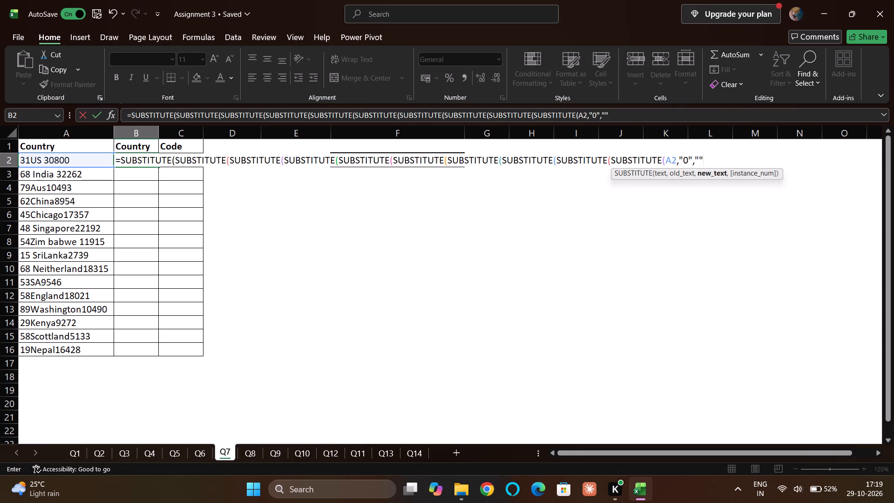
{"action": "key", "text": "shift+parenright"}
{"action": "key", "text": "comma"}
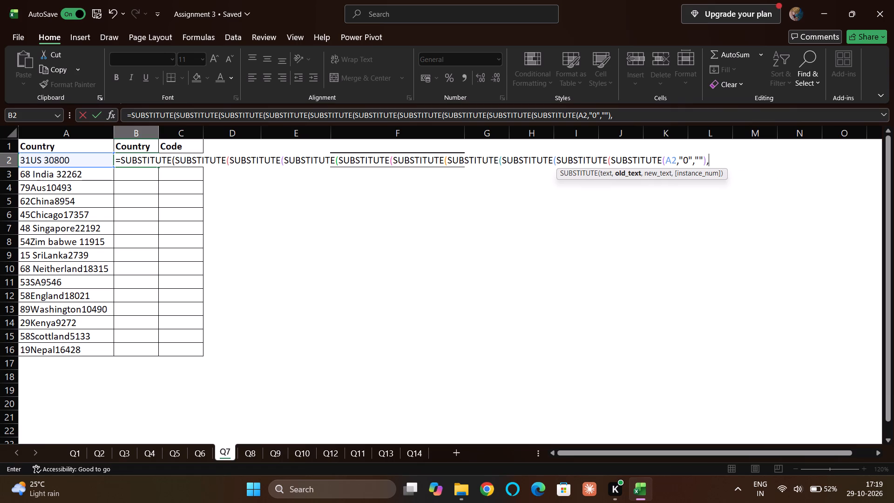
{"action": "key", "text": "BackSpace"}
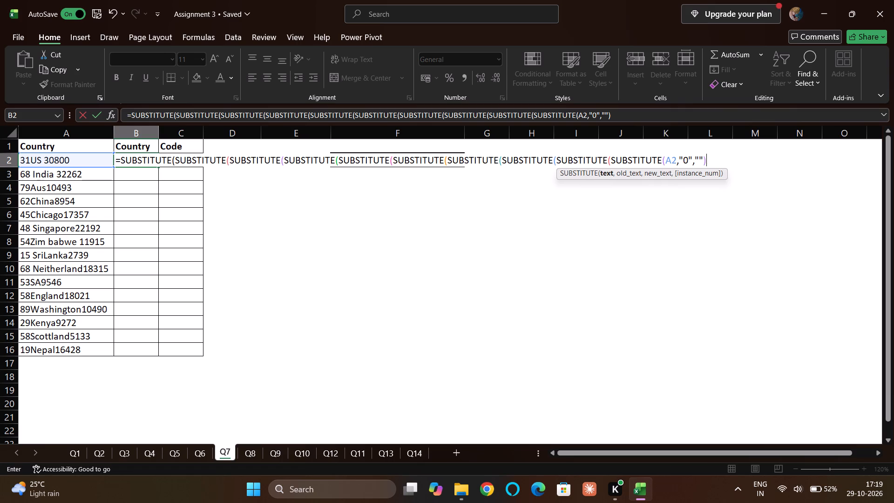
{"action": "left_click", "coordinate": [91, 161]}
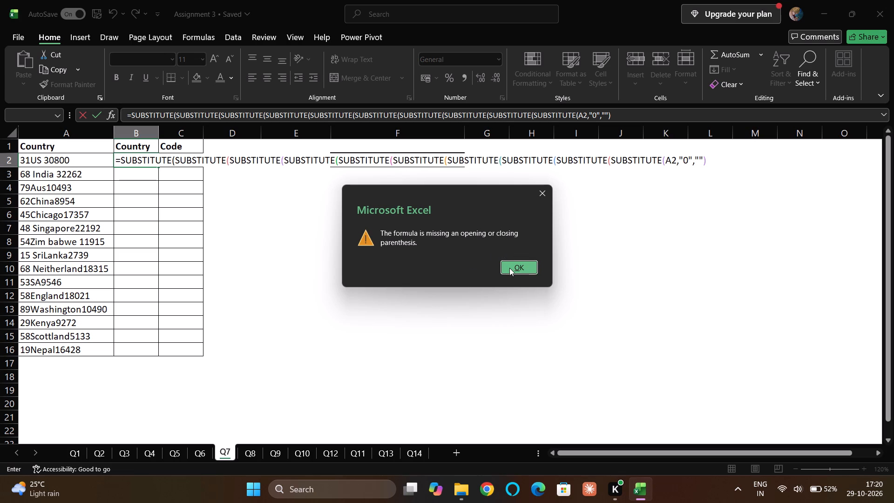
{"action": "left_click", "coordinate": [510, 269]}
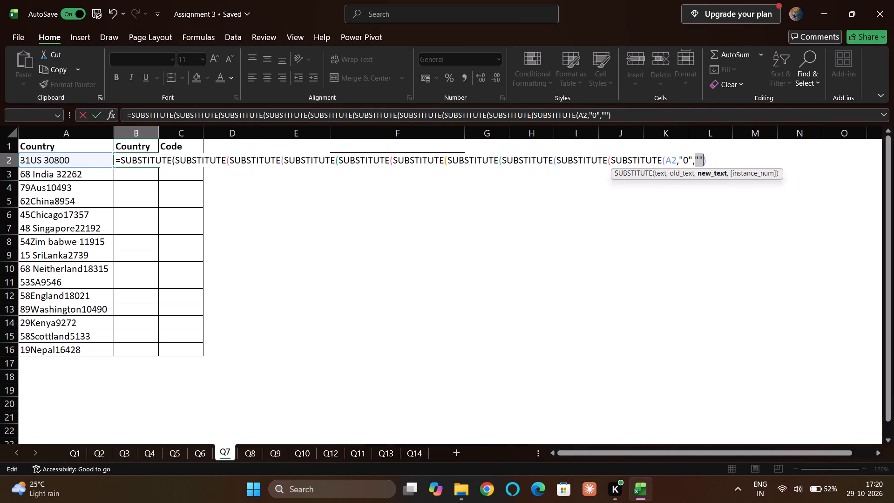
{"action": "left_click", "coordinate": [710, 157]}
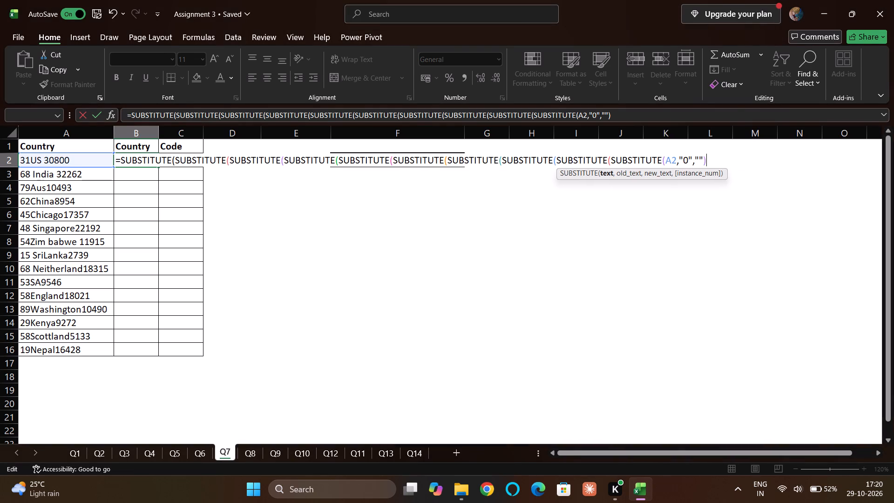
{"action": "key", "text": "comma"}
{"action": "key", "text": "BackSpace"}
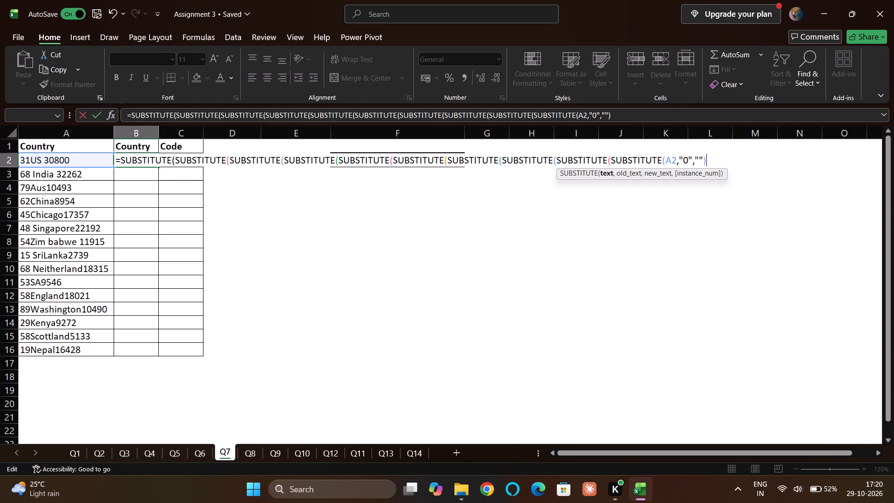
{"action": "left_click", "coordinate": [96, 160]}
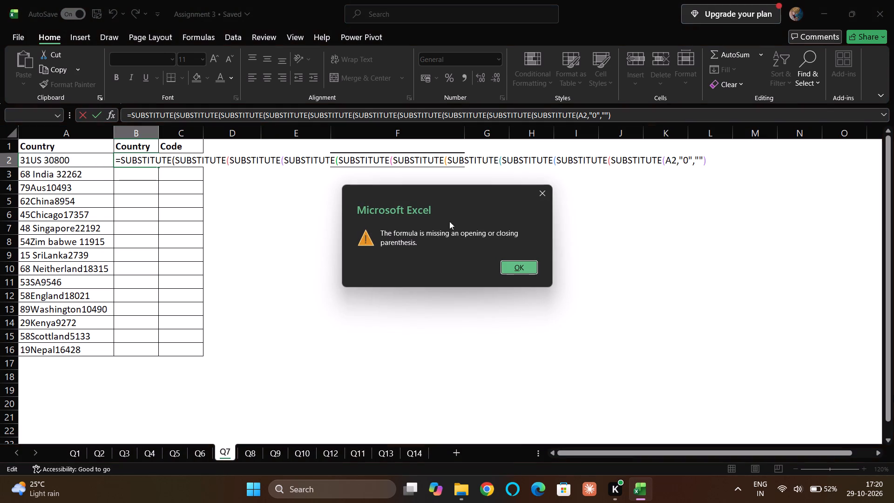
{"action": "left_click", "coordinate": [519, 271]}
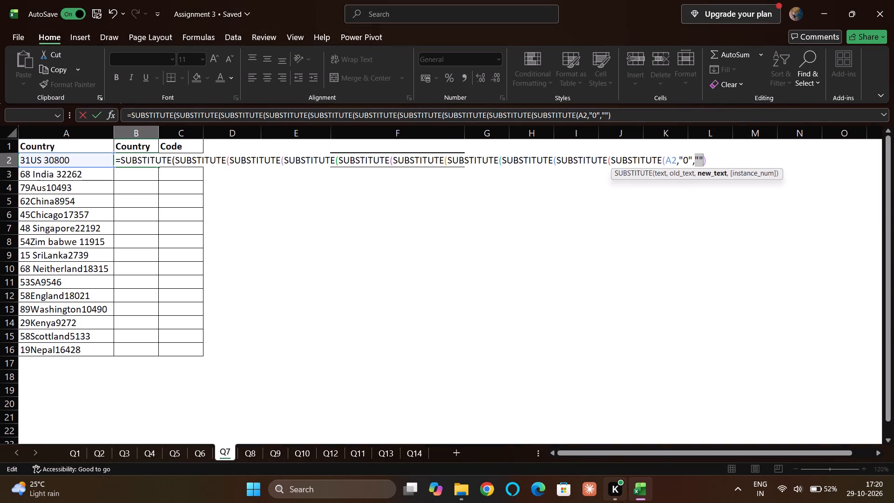
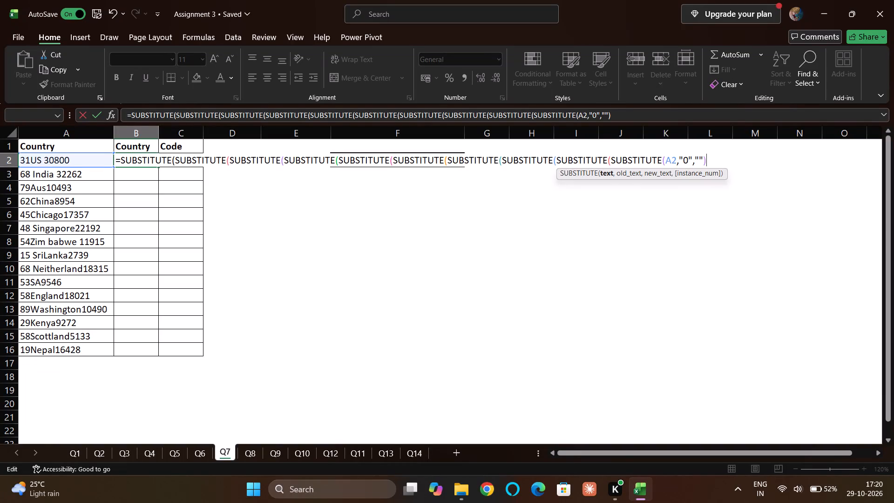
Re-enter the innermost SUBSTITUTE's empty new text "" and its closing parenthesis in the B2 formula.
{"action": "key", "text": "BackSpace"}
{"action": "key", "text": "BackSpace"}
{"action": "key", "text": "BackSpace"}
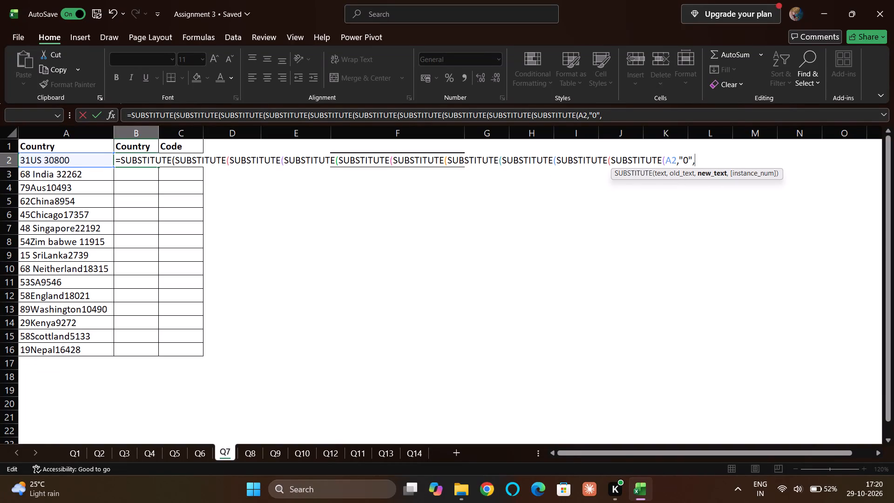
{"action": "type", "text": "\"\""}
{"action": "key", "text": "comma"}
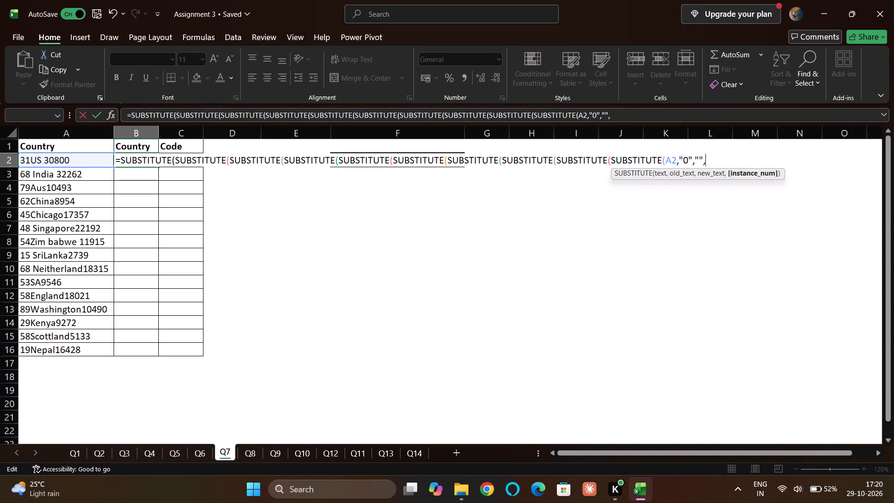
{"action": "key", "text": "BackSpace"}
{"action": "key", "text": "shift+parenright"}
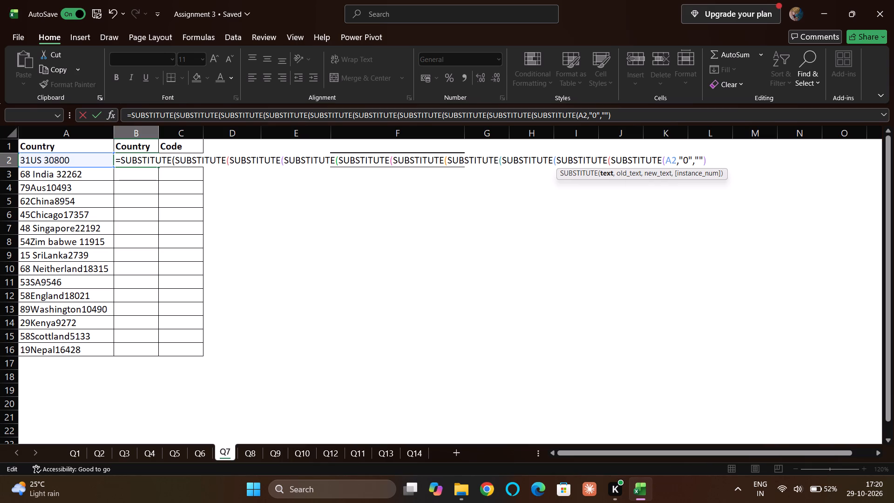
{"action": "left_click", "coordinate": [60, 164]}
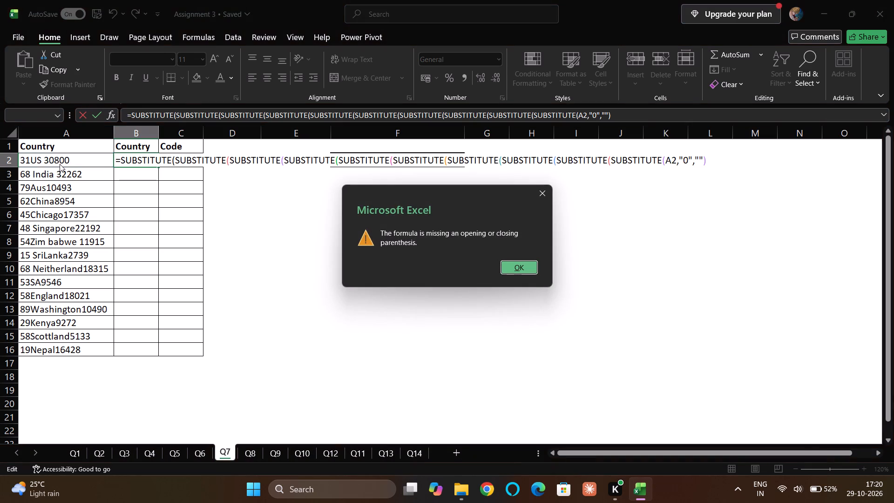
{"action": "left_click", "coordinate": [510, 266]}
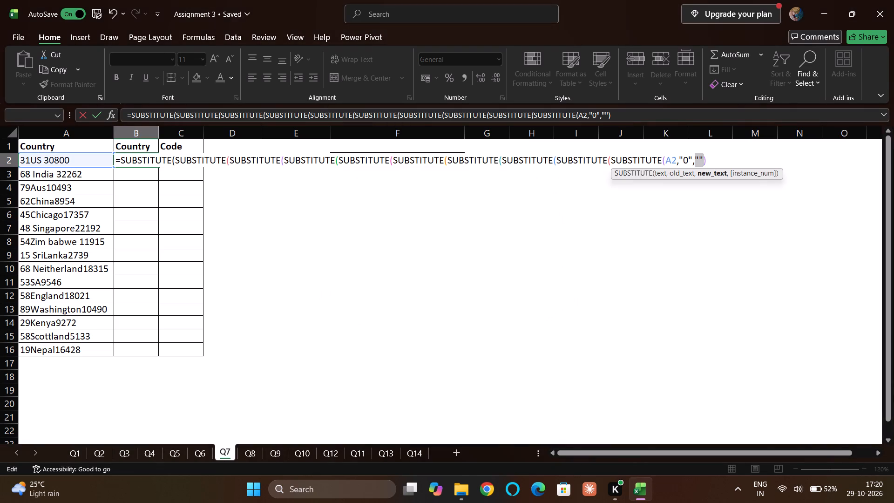
Continue at the end of the B2 formula, completing the next SUBSTITUTE to replace "1" with "" and closing its parenthesis.
{"action": "left_click", "coordinate": [722, 161]}
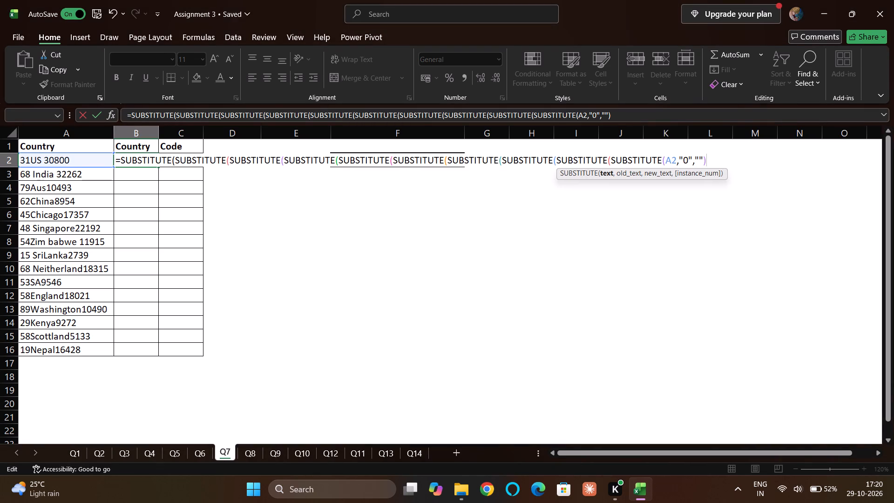
{"action": "key", "text": "comma"}
{"action": "key", "text": "shift+quotedbl"}
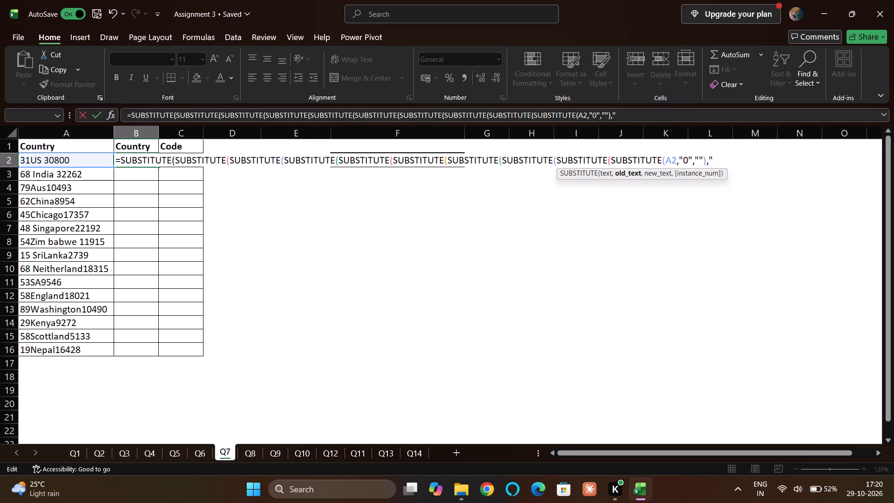
{"action": "key", "text": "BackSpace"}
{"action": "type", "text": "\"1\""}
{"action": "key", "text": "comma"}
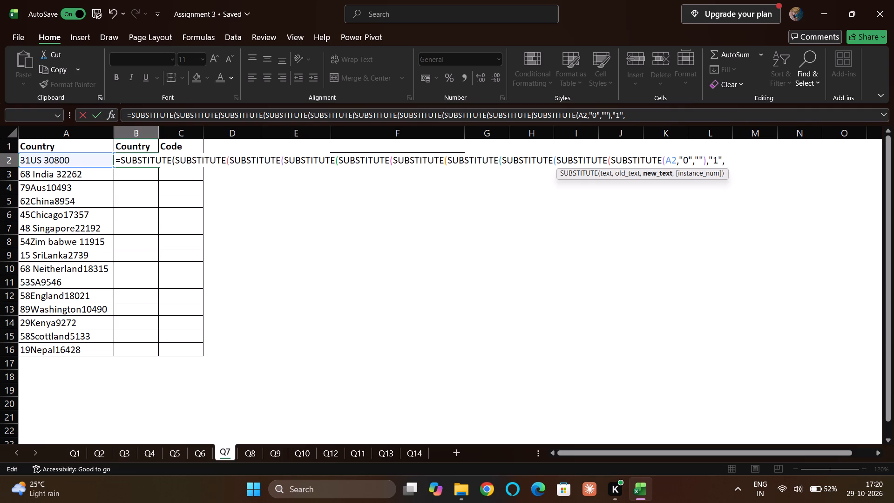
{"action": "type", "text": "\"\""}
{"action": "key", "text": "shift+parenright"}
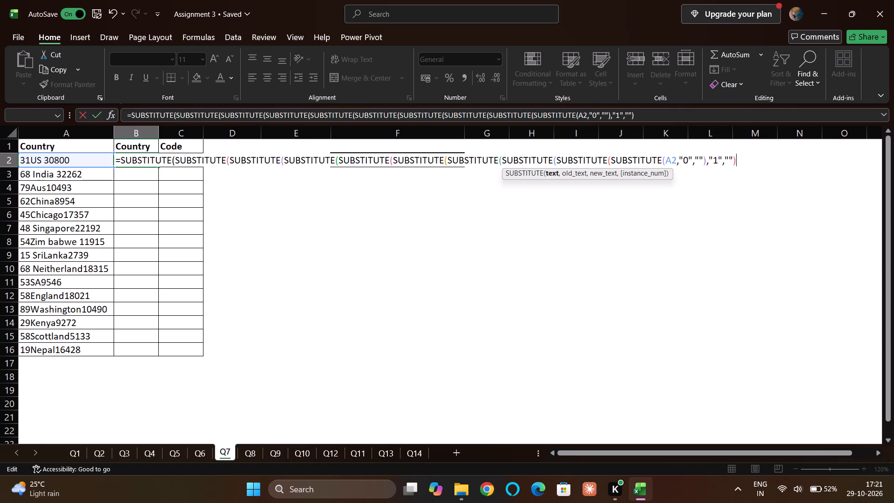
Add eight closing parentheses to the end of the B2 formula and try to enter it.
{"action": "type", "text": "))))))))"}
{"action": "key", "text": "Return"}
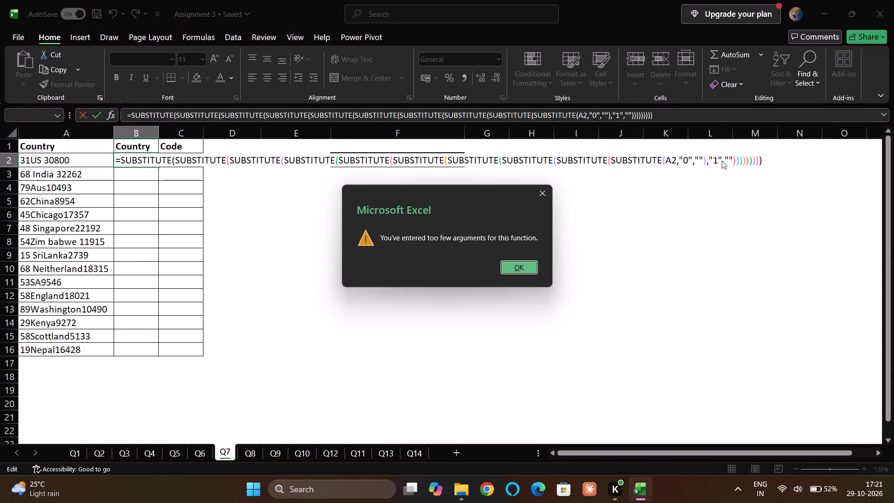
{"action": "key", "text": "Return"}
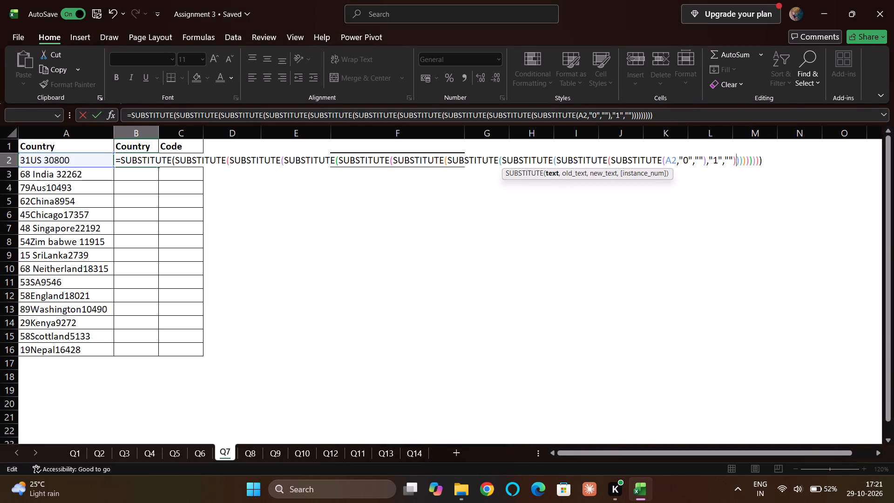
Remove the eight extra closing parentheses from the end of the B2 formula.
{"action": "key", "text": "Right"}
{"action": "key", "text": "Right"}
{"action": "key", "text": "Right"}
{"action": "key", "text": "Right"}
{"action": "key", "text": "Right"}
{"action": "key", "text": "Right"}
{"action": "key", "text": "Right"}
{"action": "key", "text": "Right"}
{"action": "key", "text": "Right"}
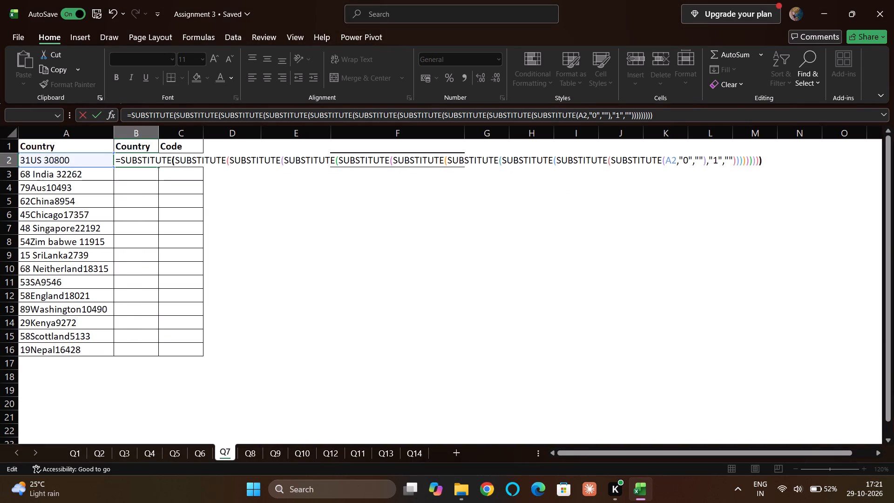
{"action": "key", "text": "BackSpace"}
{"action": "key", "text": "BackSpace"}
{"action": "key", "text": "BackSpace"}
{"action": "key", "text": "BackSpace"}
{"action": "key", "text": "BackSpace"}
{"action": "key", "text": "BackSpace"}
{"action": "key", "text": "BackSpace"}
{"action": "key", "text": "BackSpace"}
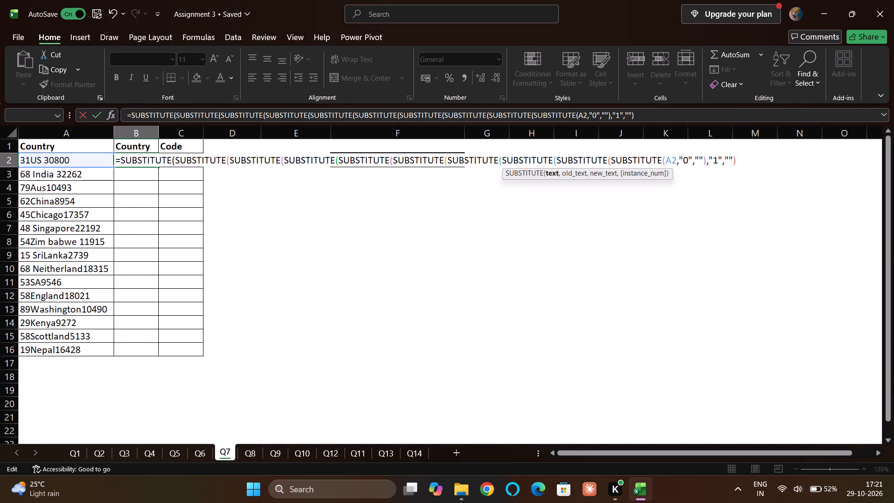
Complete the next SUBSTITUTE in the B2 formula to replace "2" with empty text "", closing it and adding a comma.
{"action": "key", "text": "comma"}
{"action": "type", "text": "\"2\""}
{"action": "key", "text": "comma"}
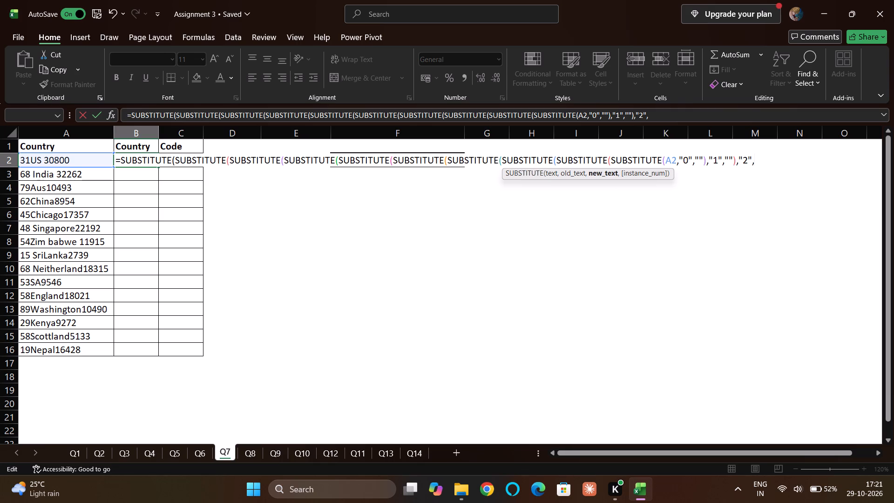
{"action": "type", "text": "\"\""}
{"action": "type", "text": "),"}
Complete the next SUBSTITUTE in the B2 formula to replace "3" with empty text "", and close its parenthesis.
{"action": "type", "text": "\"3"}
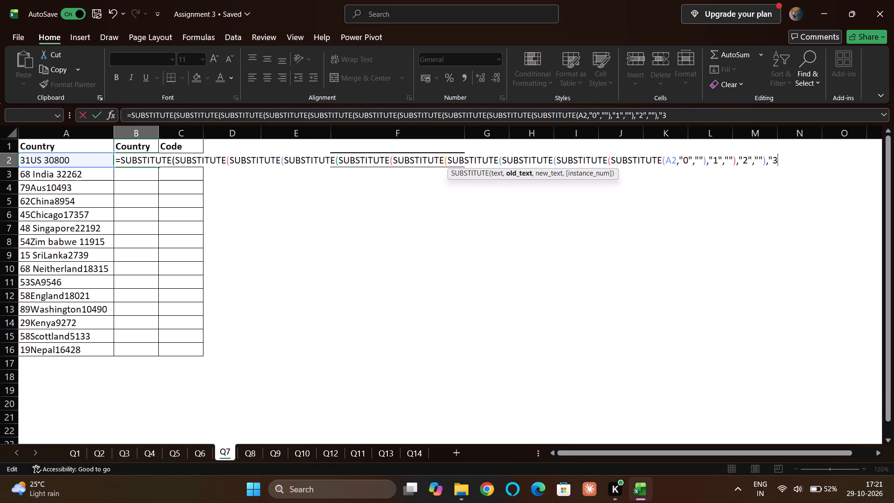
{"action": "key", "text": "shift+quotedbl"}
{"action": "type", "text": ",''"}
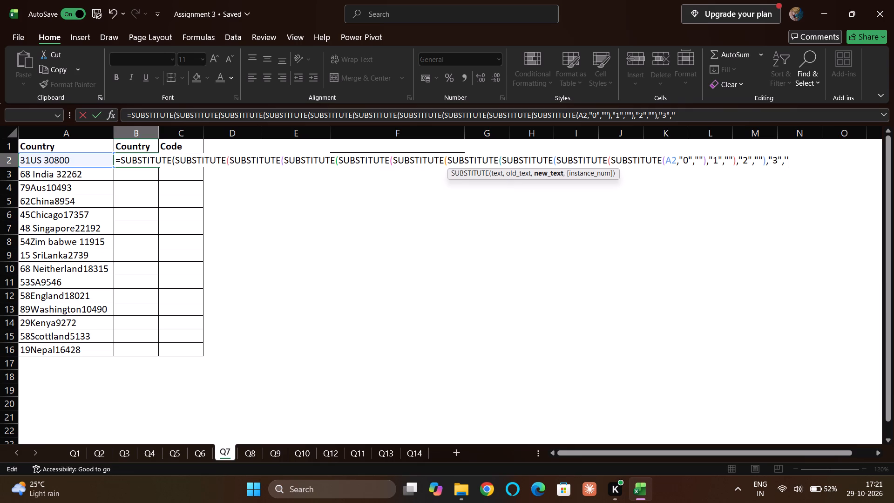
{"action": "key", "text": "BackSpace"}
{"action": "key", "text": "BackSpace"}
{"action": "type", "text": "\"\""}
{"action": "key", "text": "shift+parenright"}
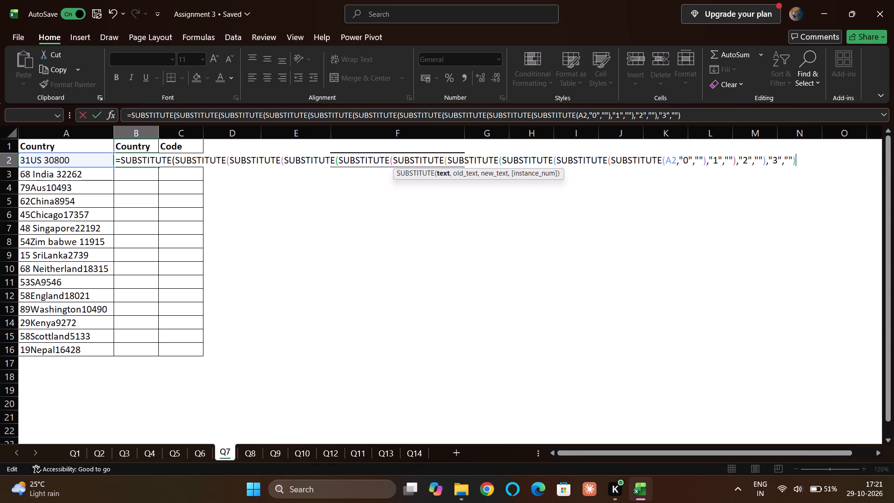
Complete the next SUBSTITUTE in the B2 formula to replace "4" with empty text "", and close its parenthesis.
{"action": "key", "text": "comma"}
{"action": "key", "text": "shift+quotedbl"}
{"action": "type", "text": "4\""}
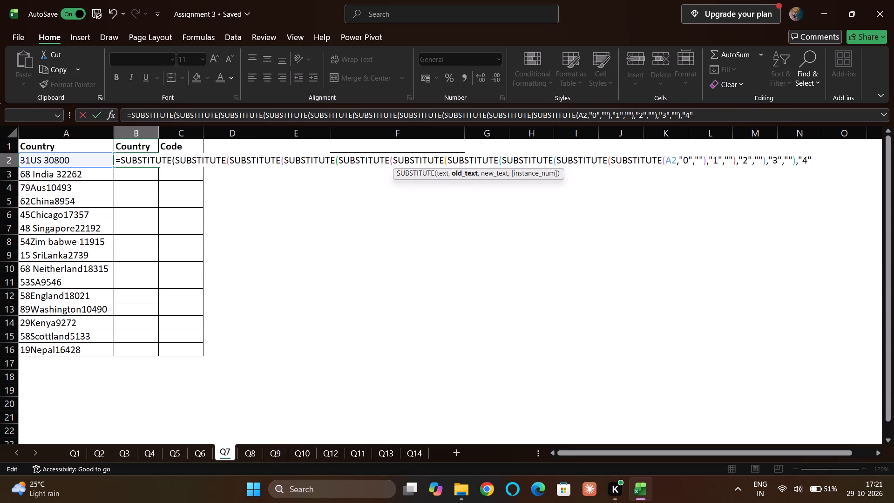
{"action": "type", "text": ",\"\""}
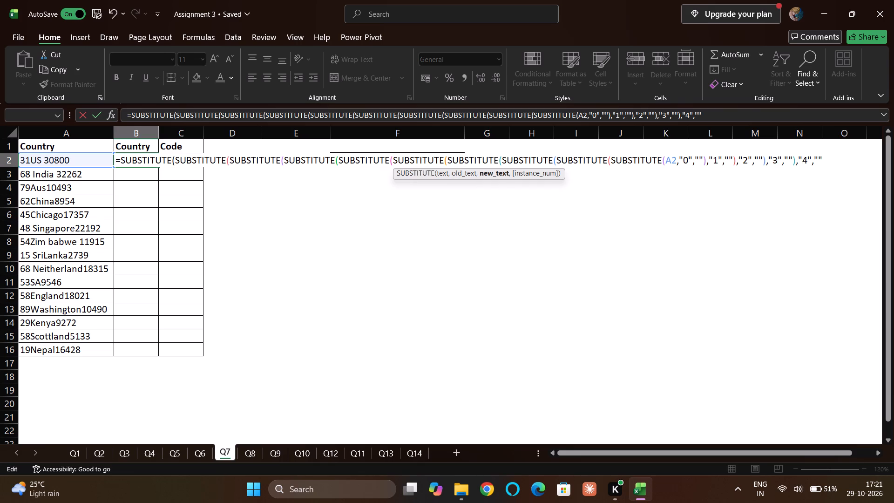
{"action": "key", "text": "shift+parenright"}
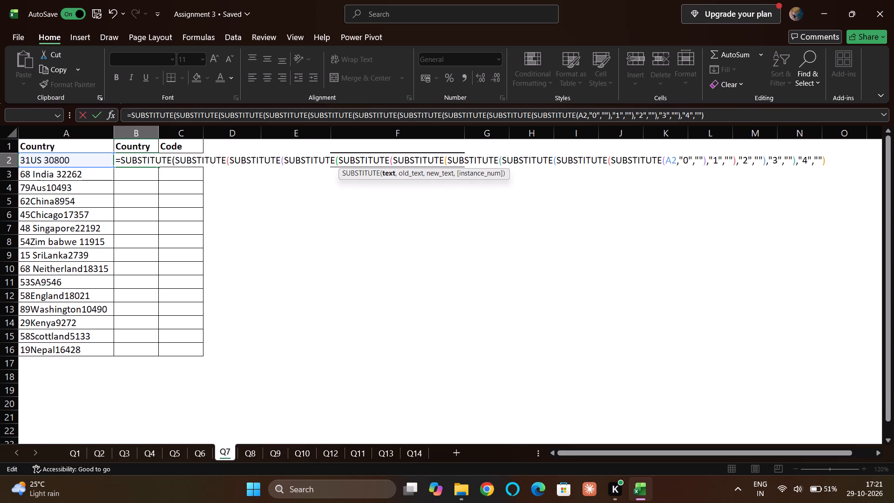
Complete the next SUBSTITUTE in the B2 formula to replace "5" with empty text "", and close its parenthesis.
{"action": "key", "text": "comma"}
{"action": "key", "text": "shift+quotedbl"}
{"action": "key", "text": "5"}
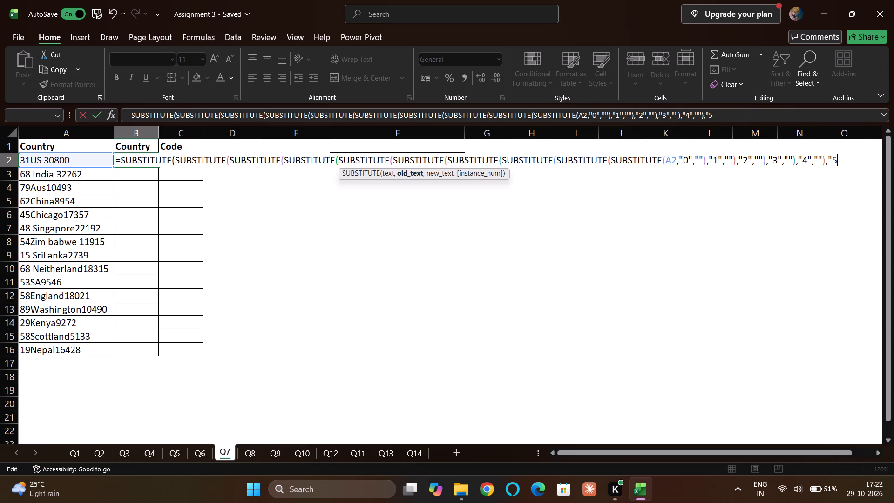
{"action": "key", "text": "shift+quotedbl"}
{"action": "key", "text": "comma"}
{"action": "type", "text": "\"\""}
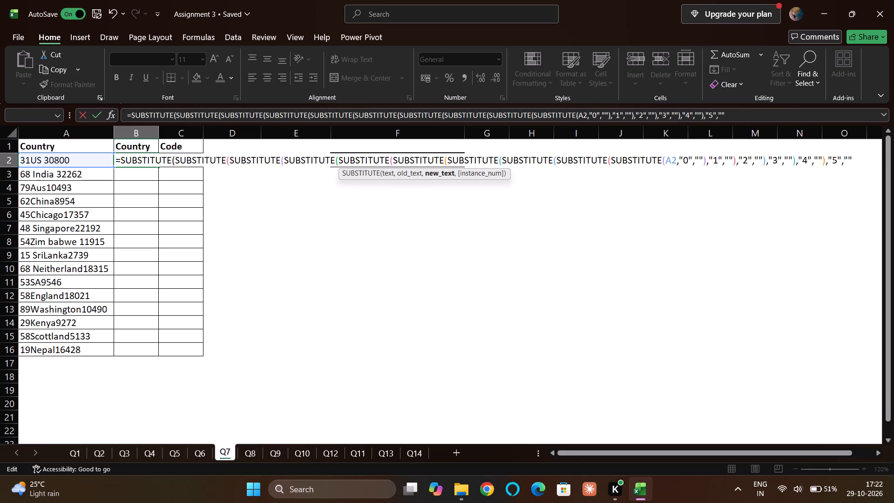
{"action": "key", "text": "shift+parenright"}
Complete the next SUBSTITUTE in the B2 formula to replace "6" with empty text "", and close its parenthesis.
{"action": "key", "text": "comma"}
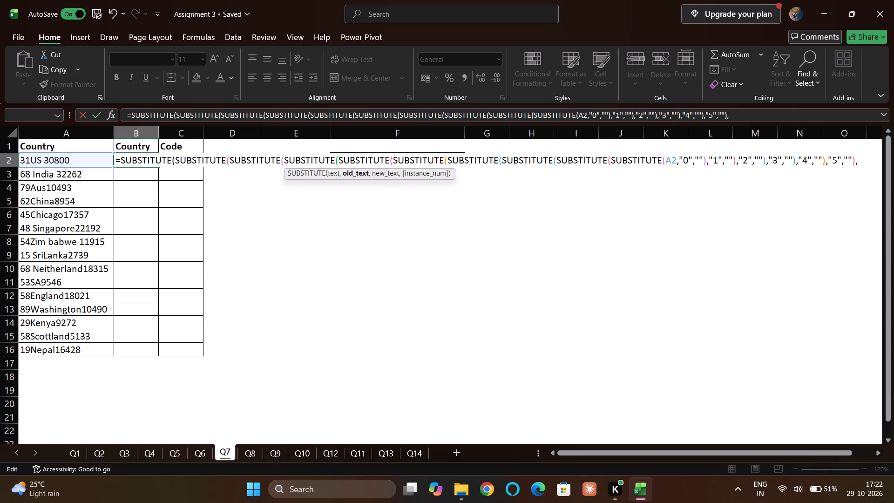
{"action": "key", "text": "shift+quotedbl"}
{"action": "key", "text": "6"}
{"action": "type", "text": "\",\"\""}
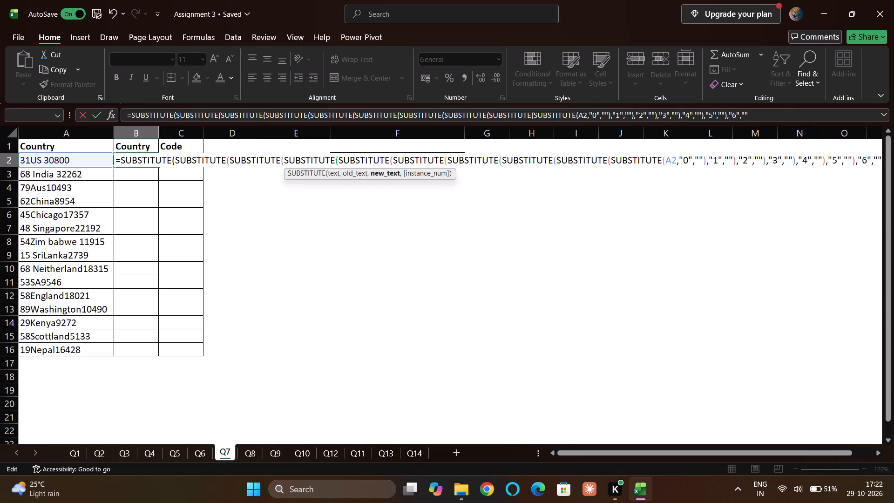
{"action": "key", "text": "shift+parenright"}
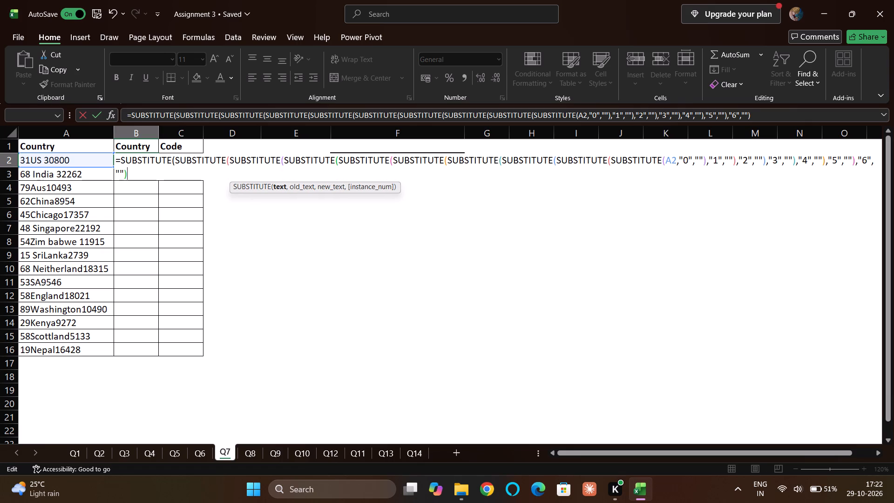
Complete the next SUBSTITUTE in the B2 formula to replace "7" with empty text "", and close its parenthesis.
{"action": "key", "text": "comma"}
{"action": "type", "text": "\"7"}
{"action": "key", "text": "shift+quotedbl"}
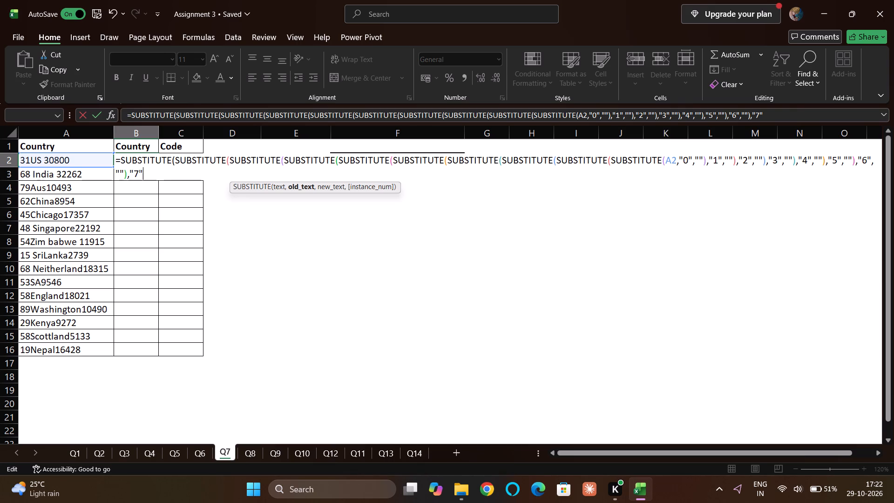
{"action": "key", "text": "comma"}
{"action": "type", "text": "\"\""}
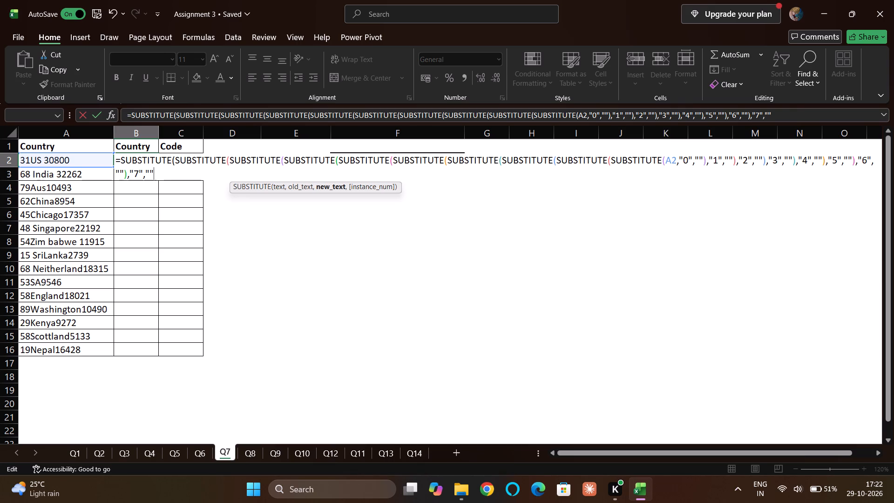
{"action": "key", "text": "shift+parenright"}
Complete the next SUBSTITUTE in the B2 formula to replace "8" with empty text "", and close its parenthesis.
{"action": "key", "text": "comma"}
{"action": "type", "text": "\"8"}
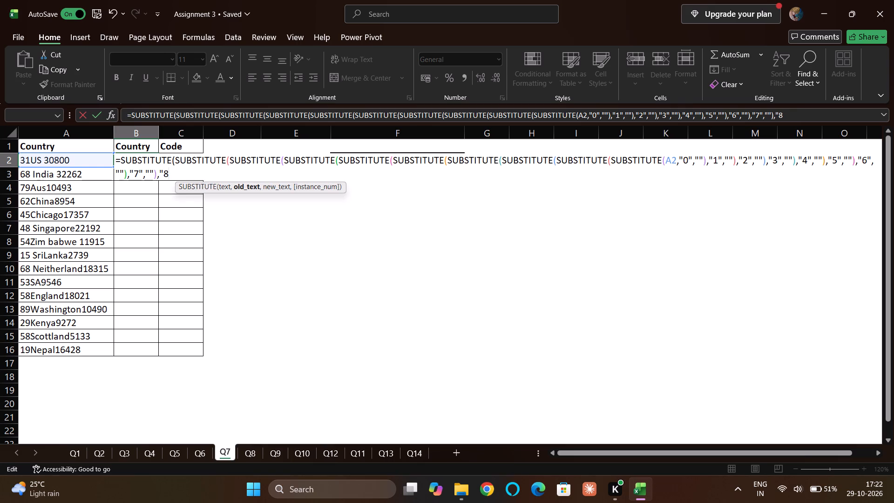
{"action": "key", "text": "shift+quotedbl"}
{"action": "type", "text": ",\"\""}
{"action": "key", "text": "shift+parenright"}
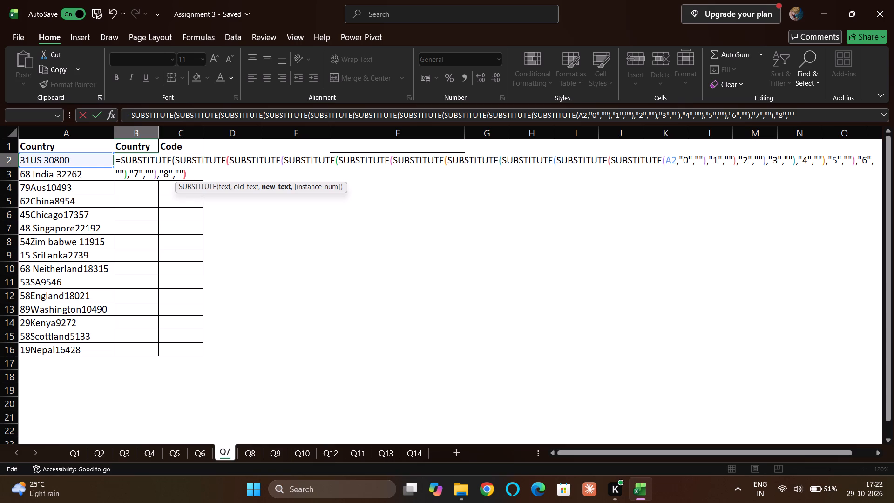
Complete the outermost SUBSTITUTE in B2 to replace "9" with empty text "", close its parenthesis and enter the formula.
{"action": "key", "text": "comma"}
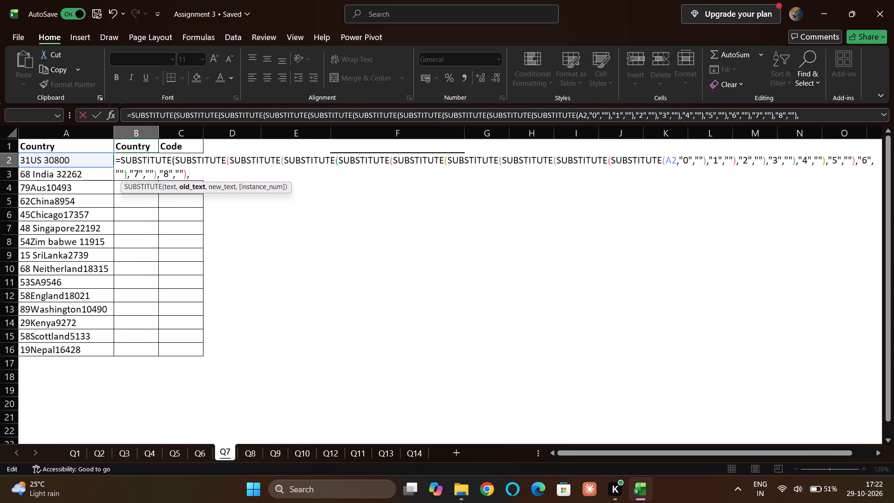
{"action": "type", "text": "\"9"}
{"action": "key", "text": "shift+quotedbl"}
{"action": "type", "text": ",\"\""}
{"action": "key", "text": "shift+parenright"}
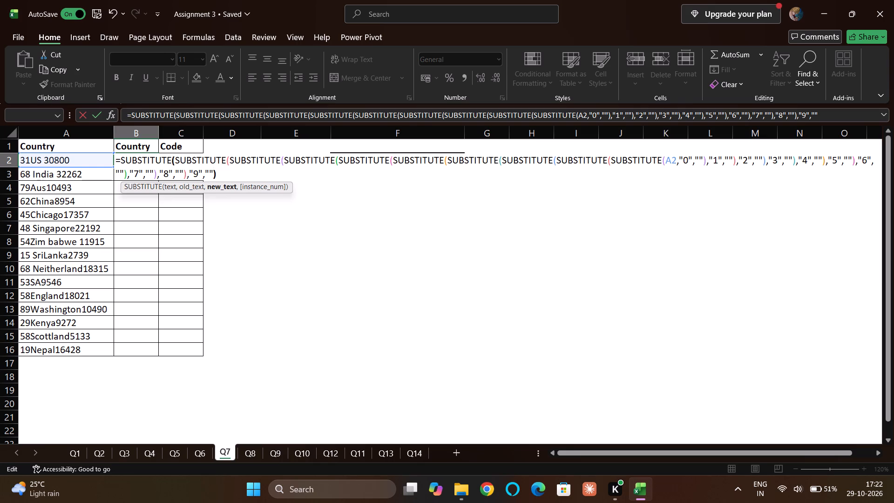
{"action": "key", "text": "Return"}
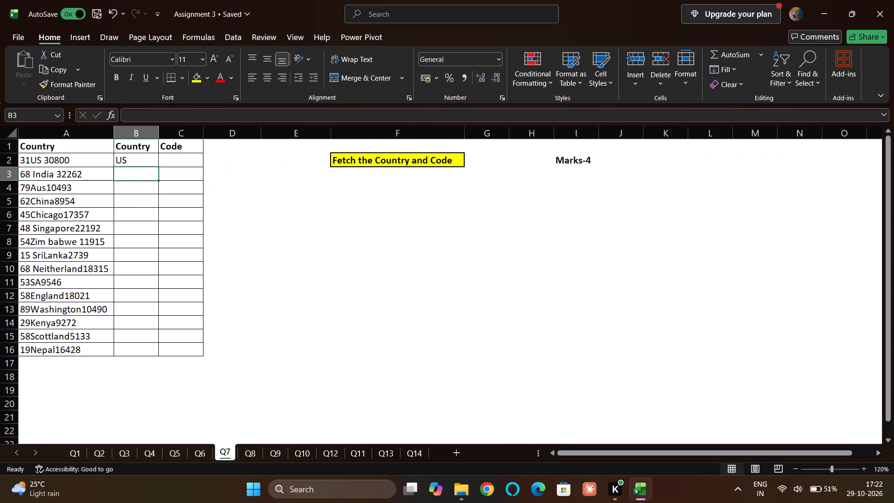
Fill the B2 country formula down through B16, the last row of the data.
{"action": "key", "text": "Up"}
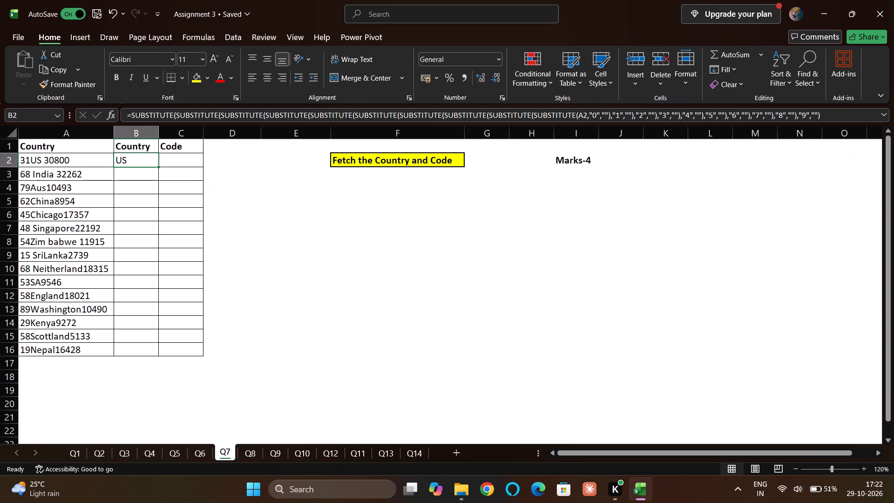
{"action": "key", "text": "Left"}
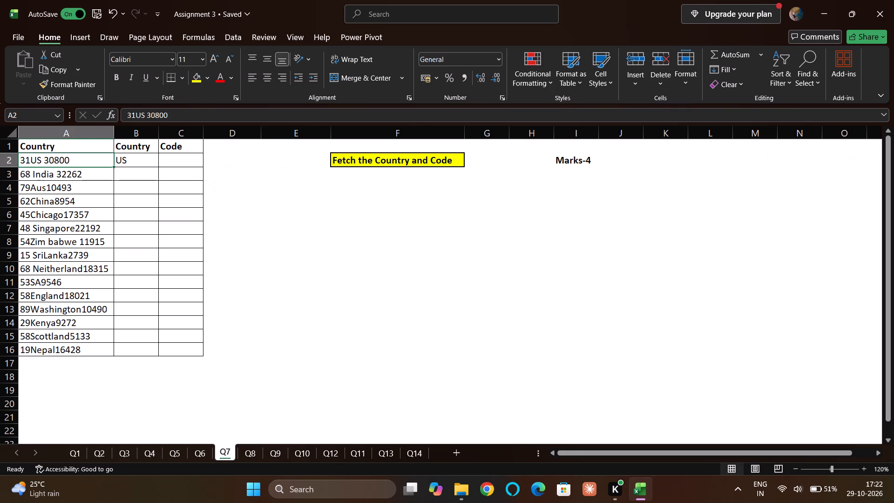
{"action": "key", "text": "shift+Down"}
{"action": "key", "text": "Down"}
{"action": "key", "text": "ctrl+Down"}
{"action": "key", "text": "Right"}
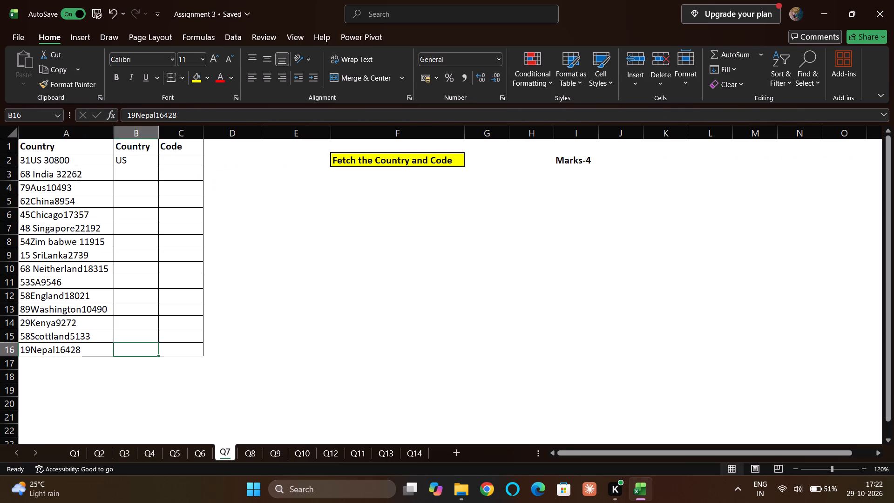
{"action": "key", "text": "ctrl+shift+Up"}
{"action": "key", "text": "ctrl+d"}
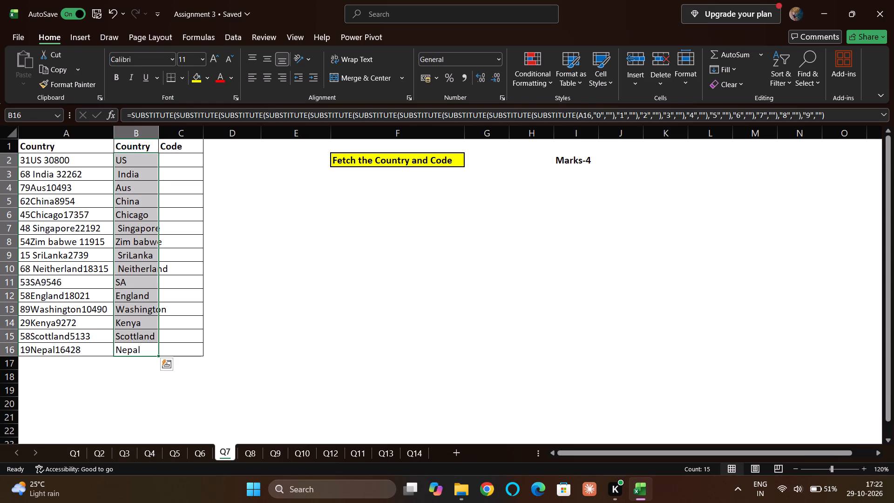
AutoFit the width of column B to the extracted country names.
{"action": "type", "text": "hoi"}
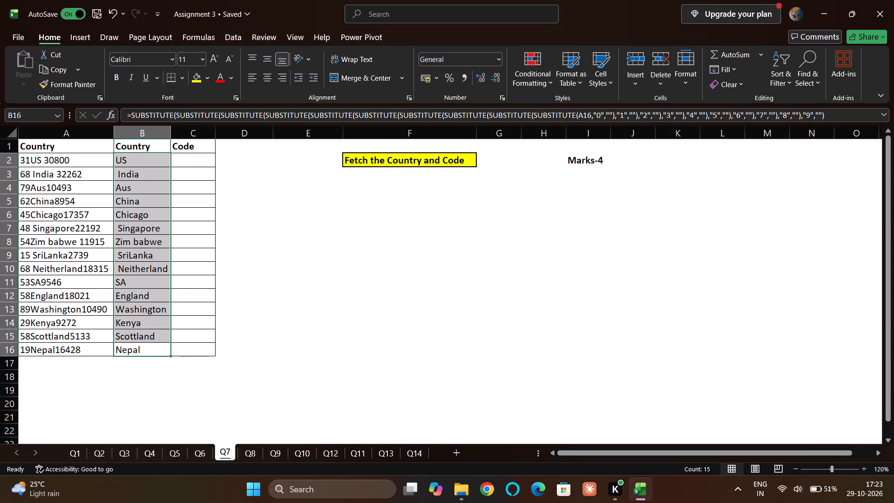
Enter =SUBSTITUTE(A2,B2,"") in C2 to extract the code by removing the country from the source text.
{"action": "left_click", "coordinate": [213, 160]}
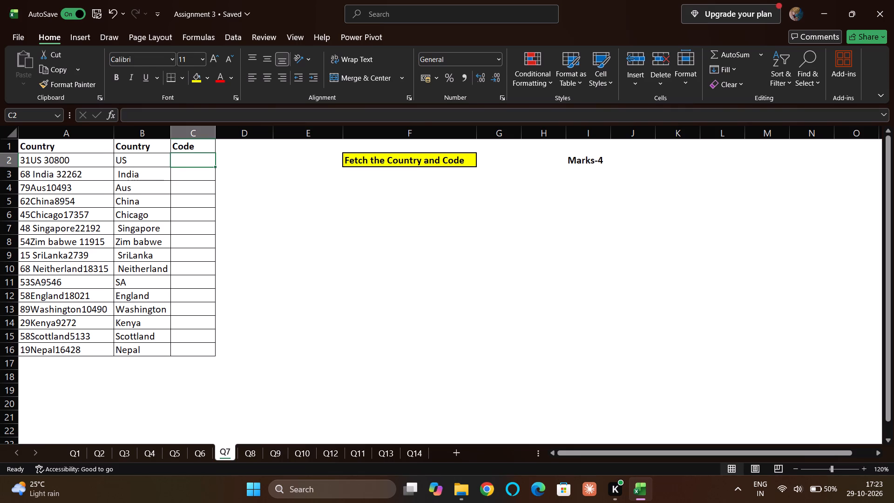
{"action": "key", "text": "equal"}
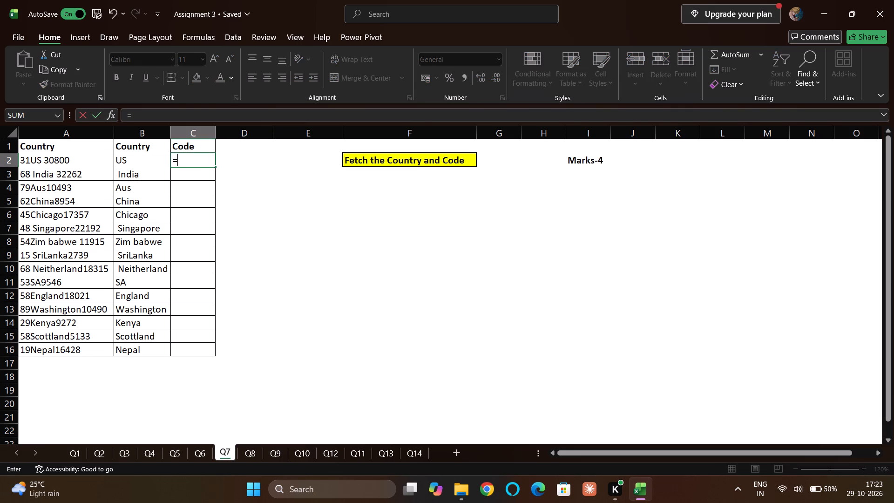
{"action": "type", "text": "sub"}
{"action": "key", "text": "Tab"}
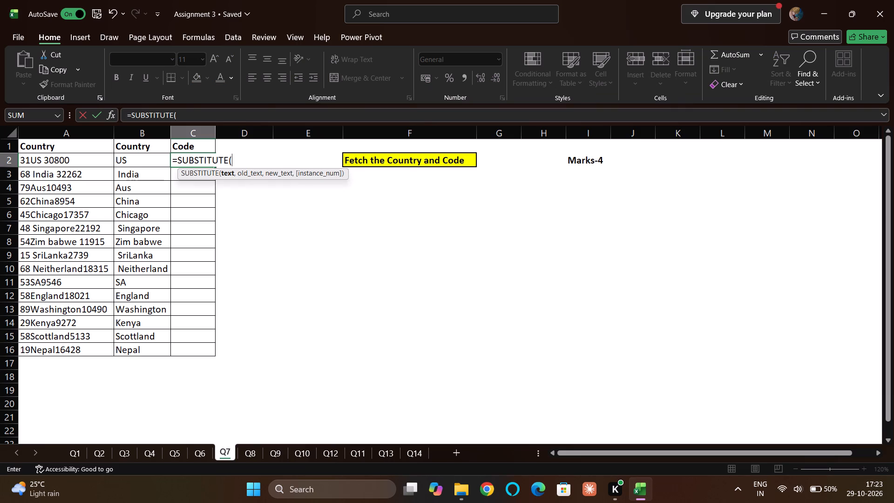
{"action": "left_click", "coordinate": [85, 161]}
{"action": "key", "text": "comma"}
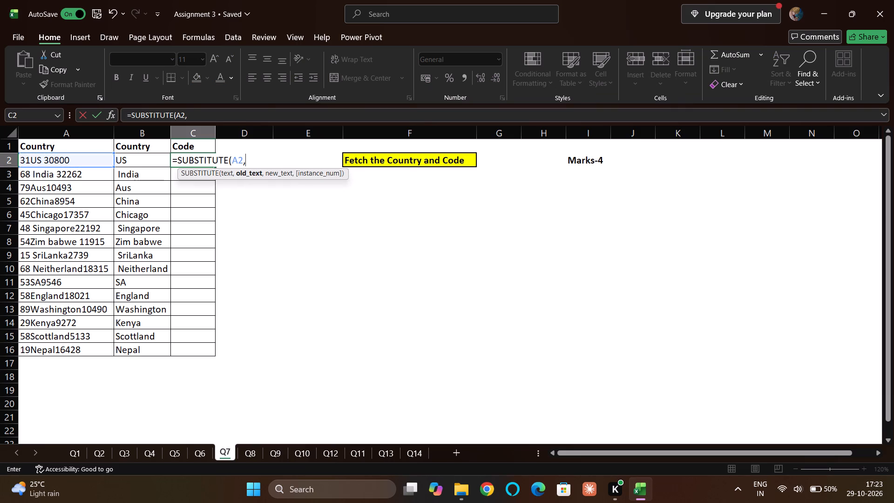
{"action": "left_click", "coordinate": [136, 161]}
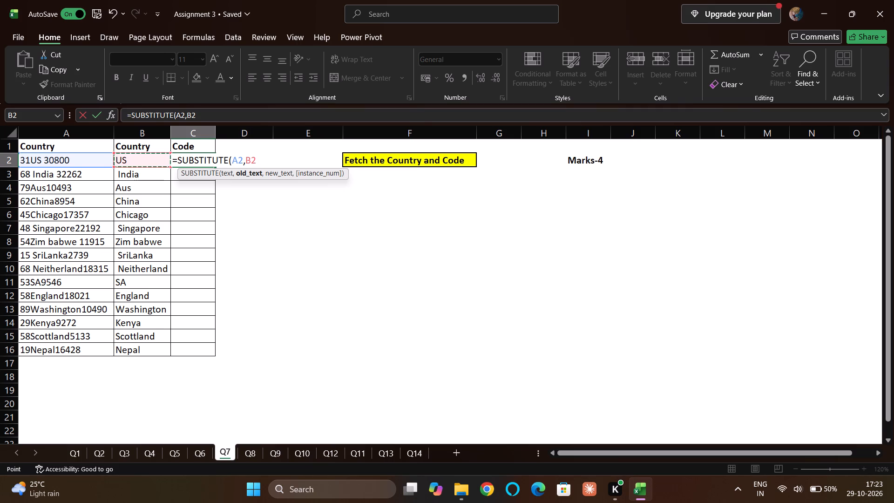
{"action": "key", "text": "comma"}
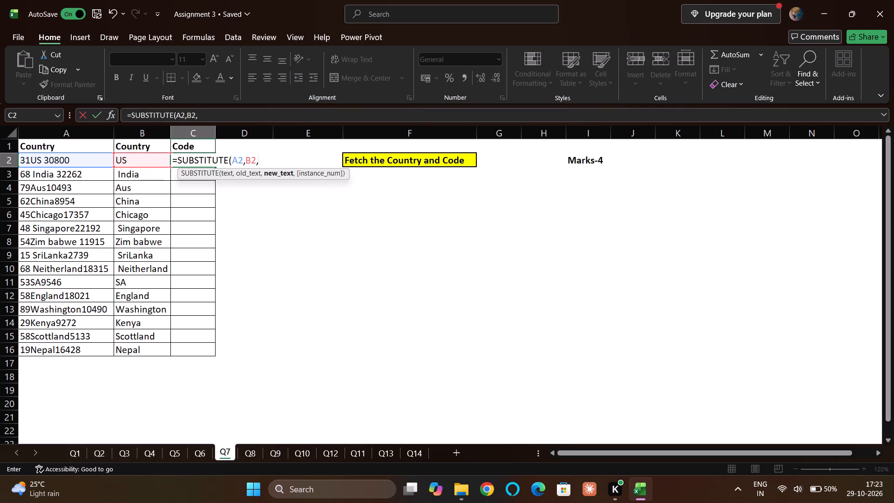
{"action": "type", "text": "\"\""}
{"action": "key", "text": "shift+parenright"}
{"action": "key", "text": "Return"}
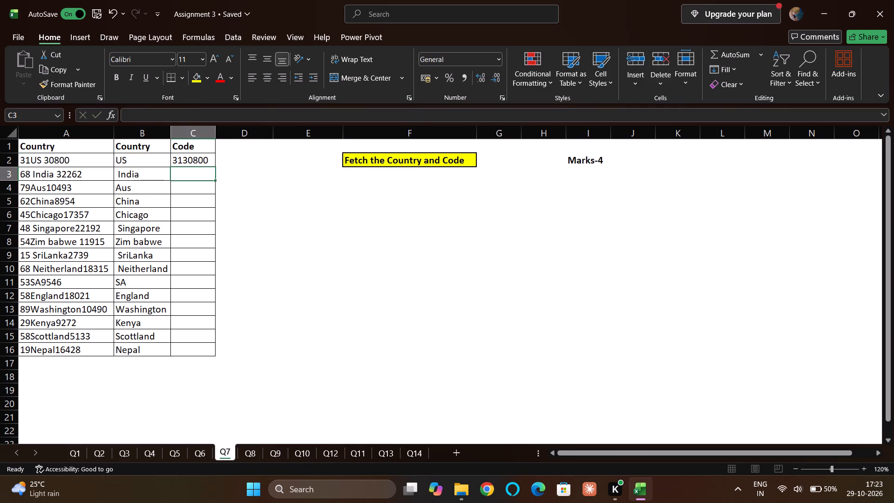
Fill the C2 code formula down through C16, the last row of the data.
{"action": "key", "text": "Right"}
{"action": "key", "text": "Left"}
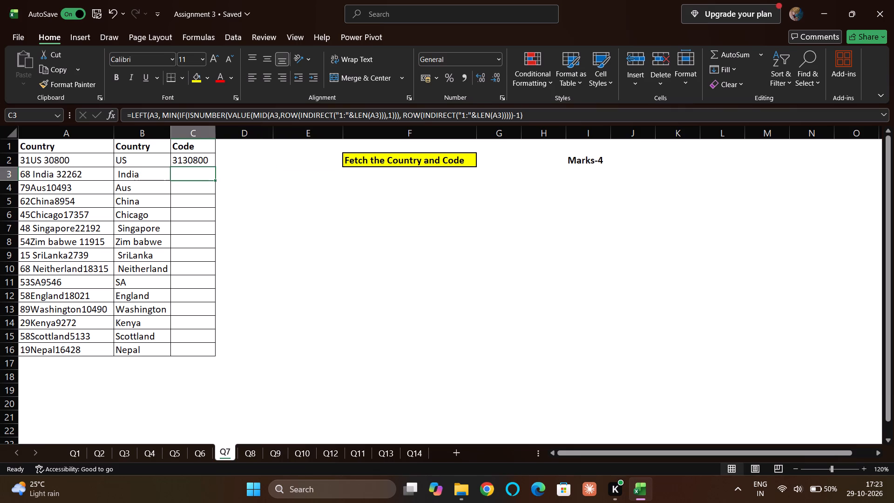
{"action": "key", "text": "Up"}
{"action": "key", "text": "Left"}
{"action": "key", "text": "ctrl+Down"}
{"action": "key", "text": "Right"}
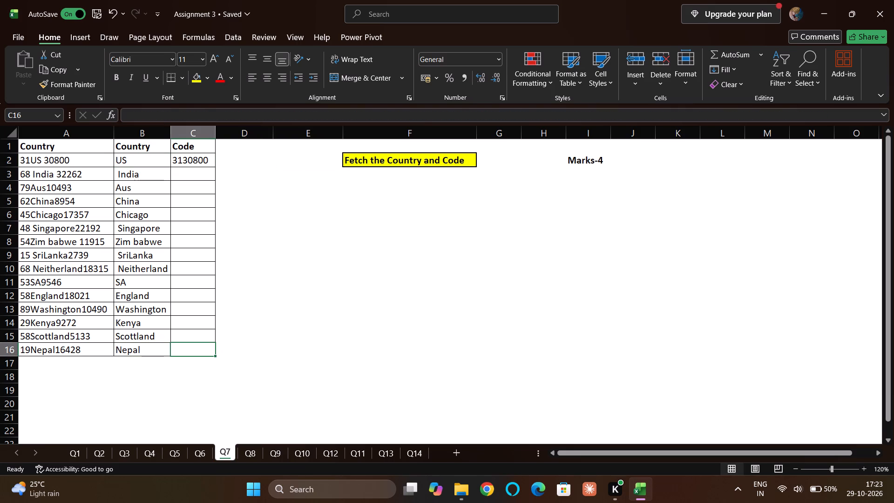
{"action": "key", "text": "ctrl+shift+Up"}
{"action": "key", "text": "ctrl+d"}
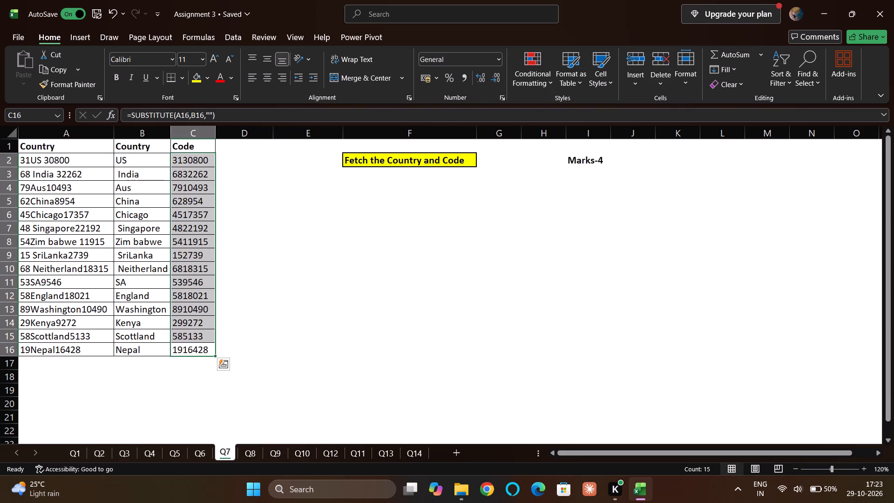
{"action": "left_click", "coordinate": [233, 203]}
Wrap the nested SUBSTITUTE country formula in B2 with TRIM to strip the extra spaces.
{"action": "left_click", "coordinate": [129, 159]}
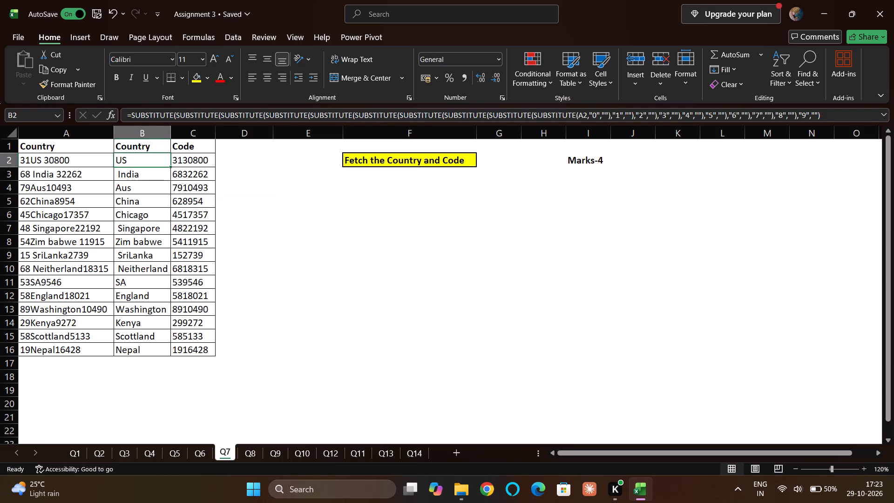
{"action": "double_click", "coordinate": [129, 159]}
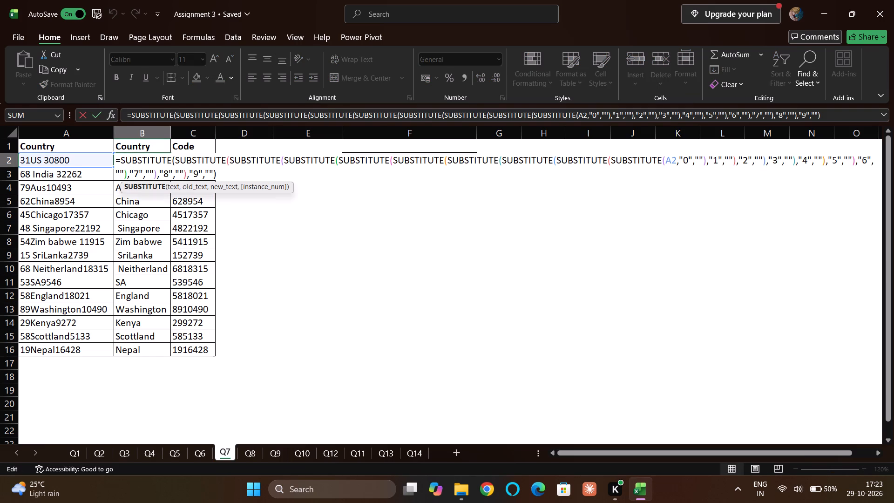
{"action": "left_click", "coordinate": [120, 156]}
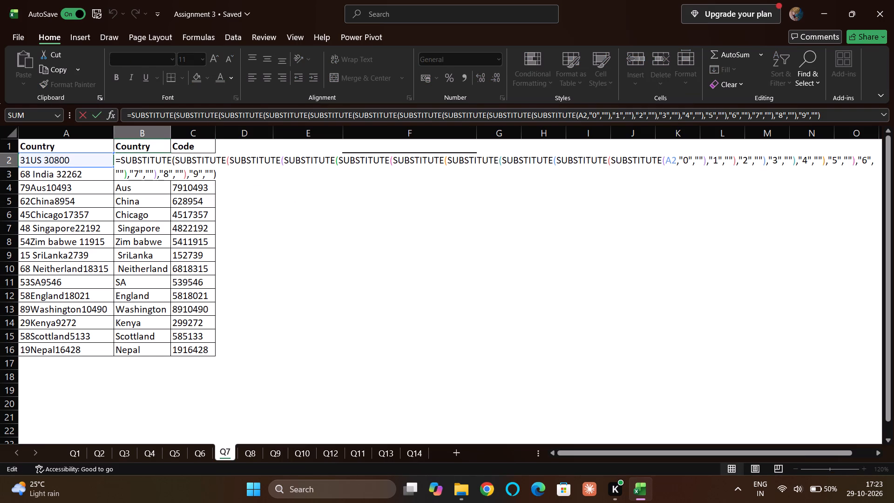
{"action": "type", "text": "trim"}
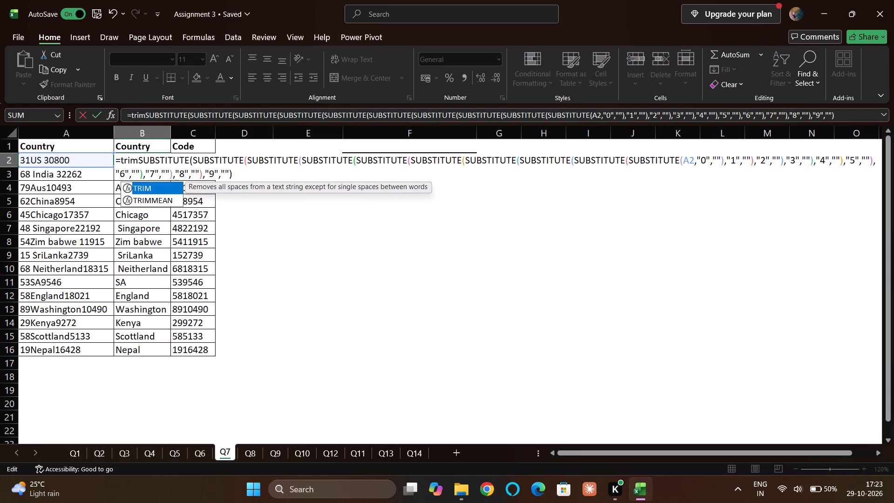
{"action": "key", "text": "Tab"}
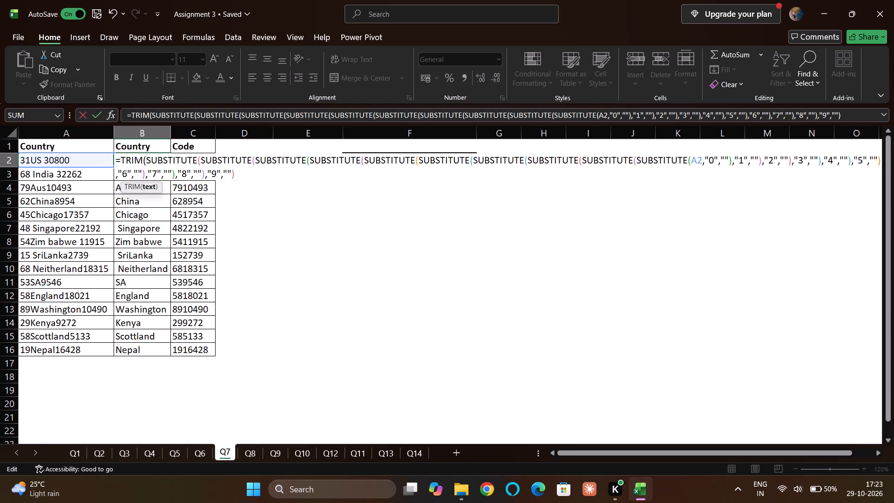
{"action": "left_click", "coordinate": [247, 176]}
{"action": "key", "text": "shift+parenright"}
{"action": "key", "text": "Return"}
Fill the trimmed B2 country formula down through B16, the last row of the data.
{"action": "key", "text": "Up"}
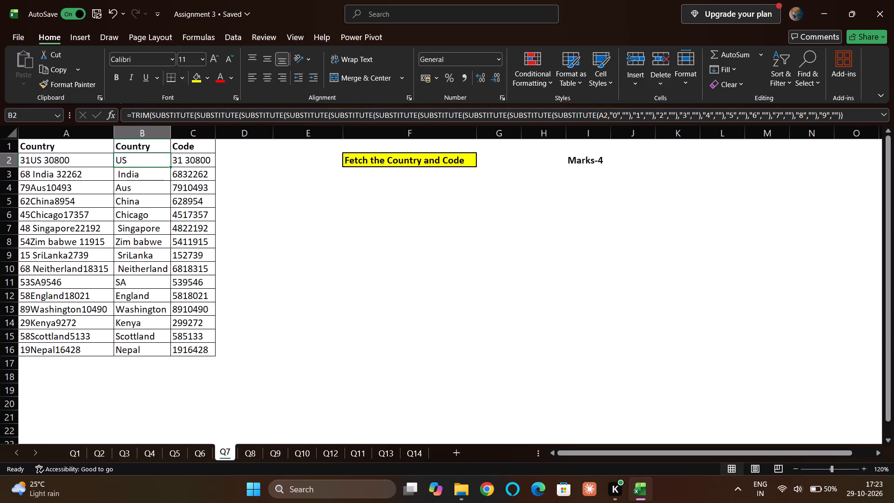
{"action": "key", "text": "Left"}
{"action": "key", "text": "ctrl+Down"}
{"action": "key", "text": "Right"}
{"action": "key", "text": "ctrl+shift+Up"}
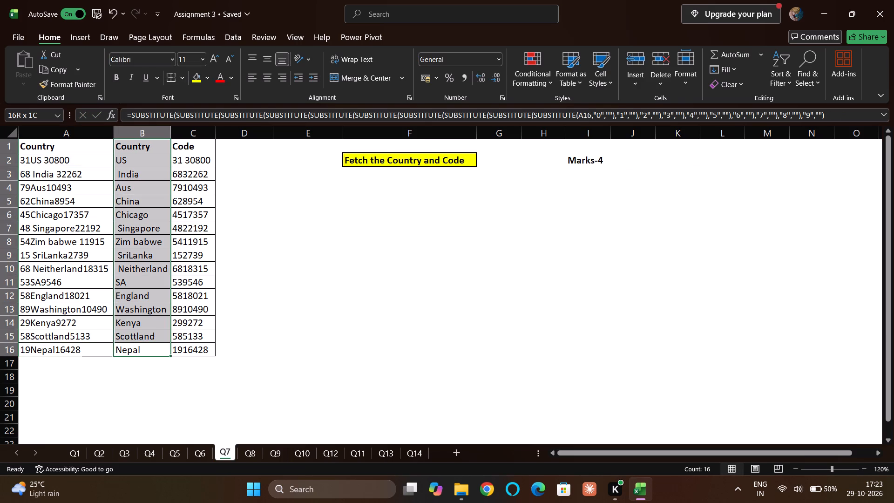
{"action": "key", "text": "Down"}
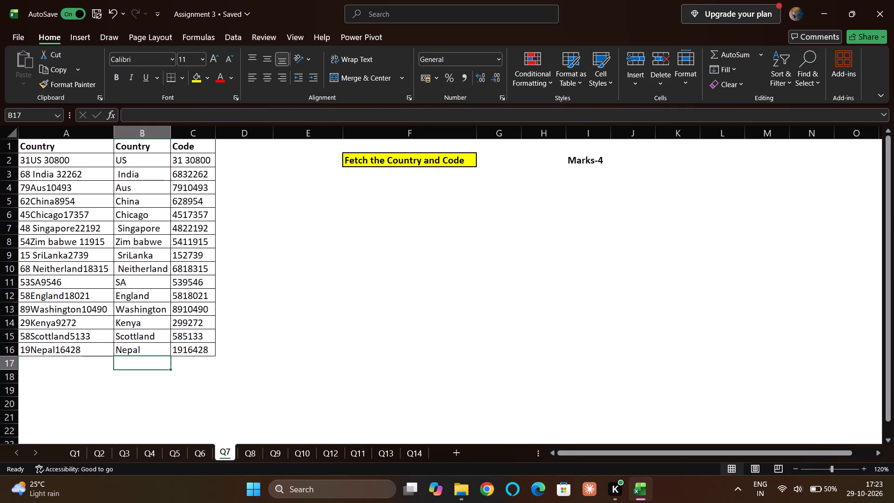
{"action": "key", "text": "Up"}
{"action": "key", "text": "ctrl+shift+Up"}
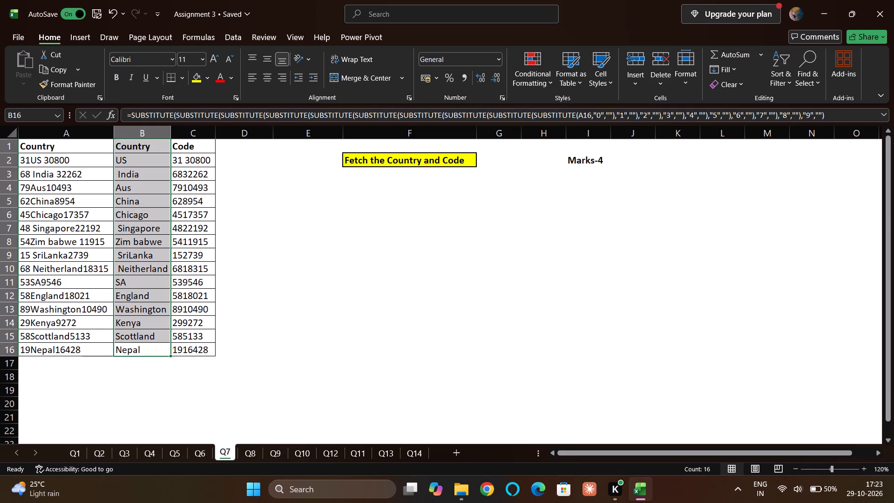
{"action": "key", "text": "shift+Down"}
{"action": "key", "text": "ctrl+d"}
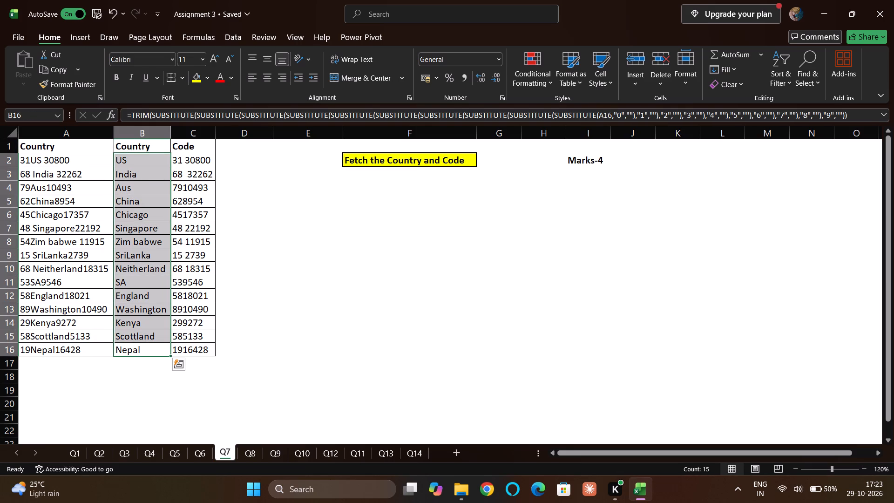
{"action": "left_click", "coordinate": [345, 153]}
{"action": "left_click", "coordinate": [325, 165]}
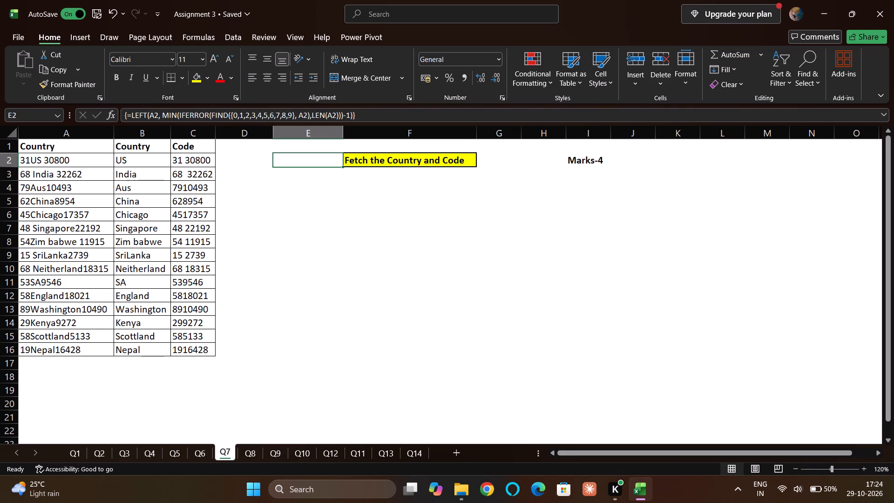
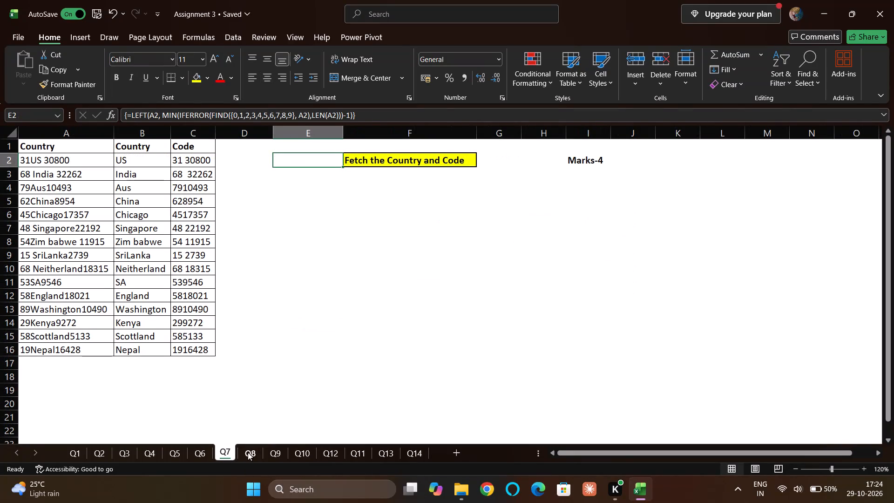
Wrap the C2 code formula in TRIM, making it =TRIM(SUBSTITUTE(A2,B2,"")).
{"action": "left_click", "coordinate": [183, 157]}
{"action": "double_click", "coordinate": [183, 157]}
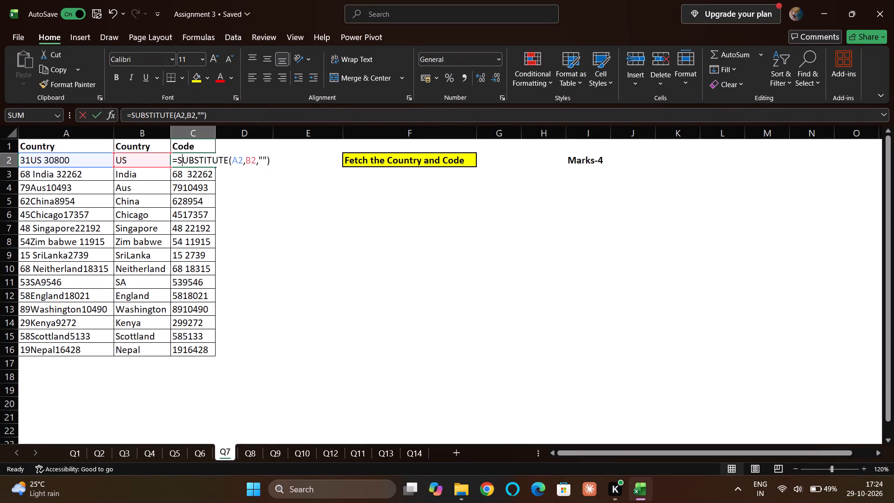
{"action": "key", "text": "Left"}
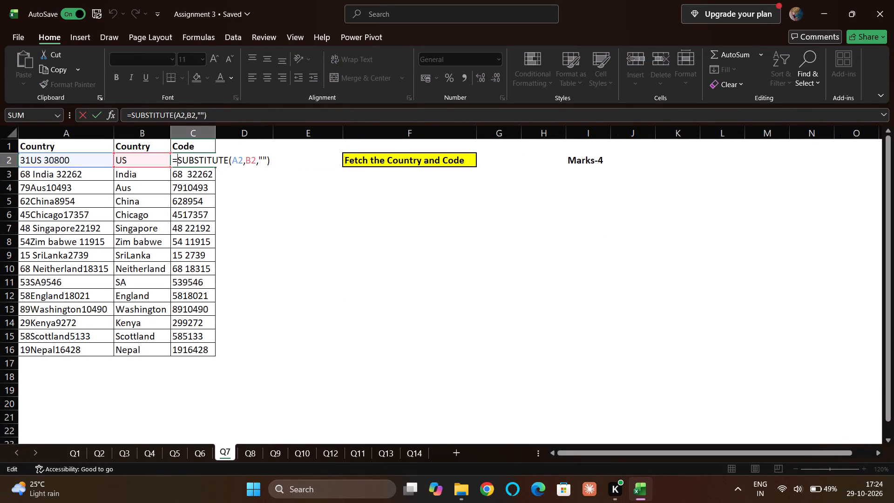
{"action": "type", "text": "trim"}
{"action": "key", "text": "Tab"}
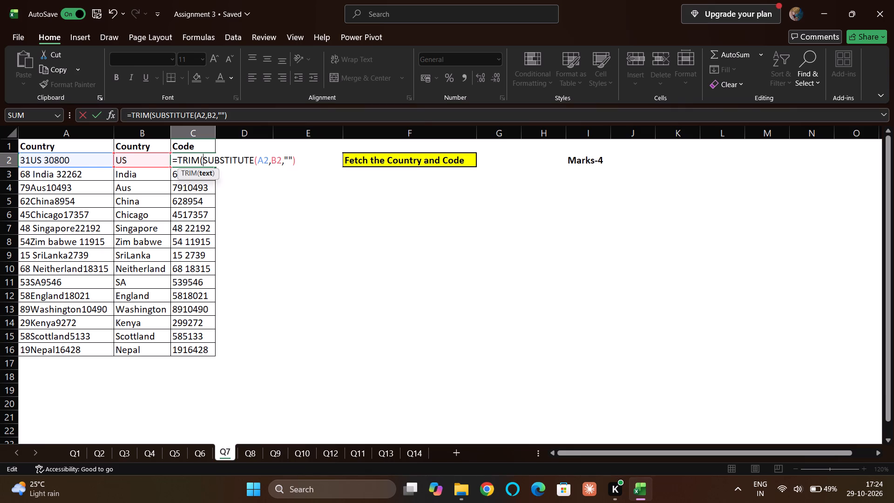
{"action": "key", "text": "Right"}
{"action": "key", "text": "Right"}
{"action": "key", "text": "Right"}
{"action": "key", "text": "Right"}
{"action": "key", "text": "Right"}
{"action": "key", "text": "Right"}
{"action": "key", "text": "Right"}
{"action": "key", "text": "Right"}
{"action": "key", "text": "Right"}
{"action": "key", "text": "Right"}
{"action": "key", "text": "Right"}
{"action": "key", "text": "Right"}
{"action": "key", "text": "Right"}
{"action": "key", "text": "Right"}
{"action": "key", "text": "Right"}
{"action": "key", "text": "Right"}
{"action": "key", "text": "Right"}
{"action": "key", "text": "Right"}
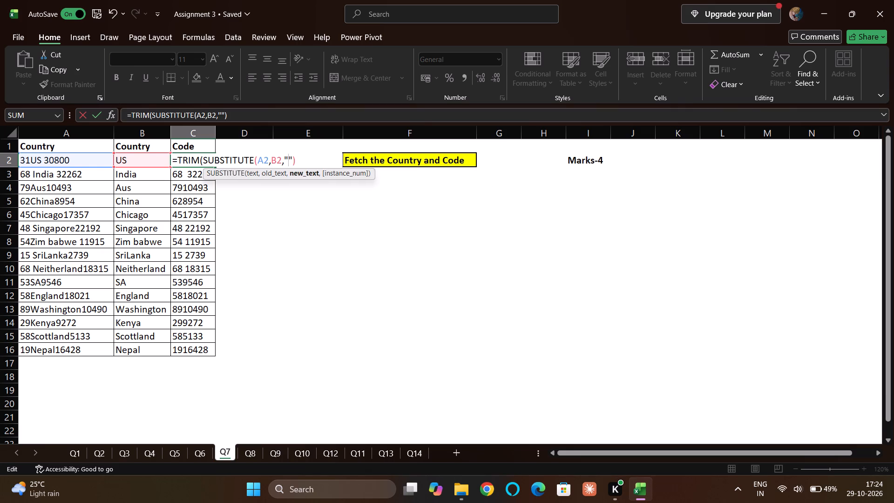
{"action": "key", "text": "Right"}
{"action": "key", "text": "Right"}
{"action": "key", "text": "shift+parenright"}
{"action": "key", "text": "Return"}
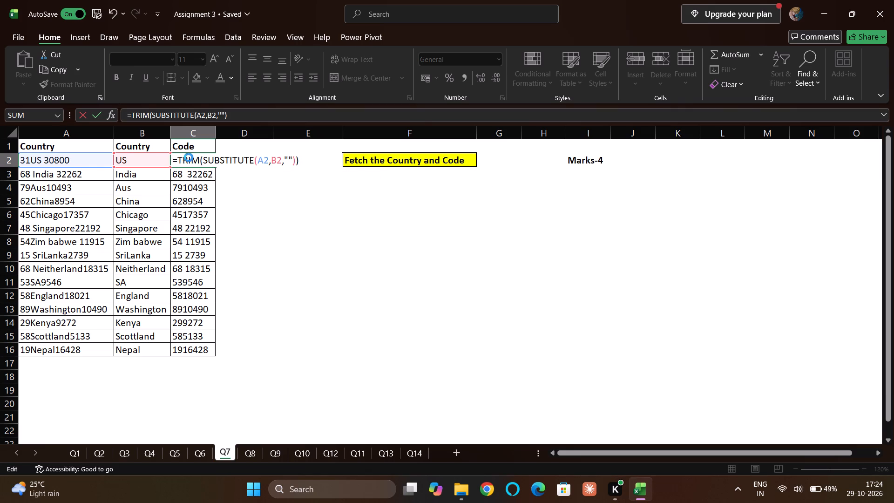
Fill the trimmed C2 code formula down through C16, the last row of the data.
{"action": "key", "text": "Up"}
{"action": "key", "text": "Left"}
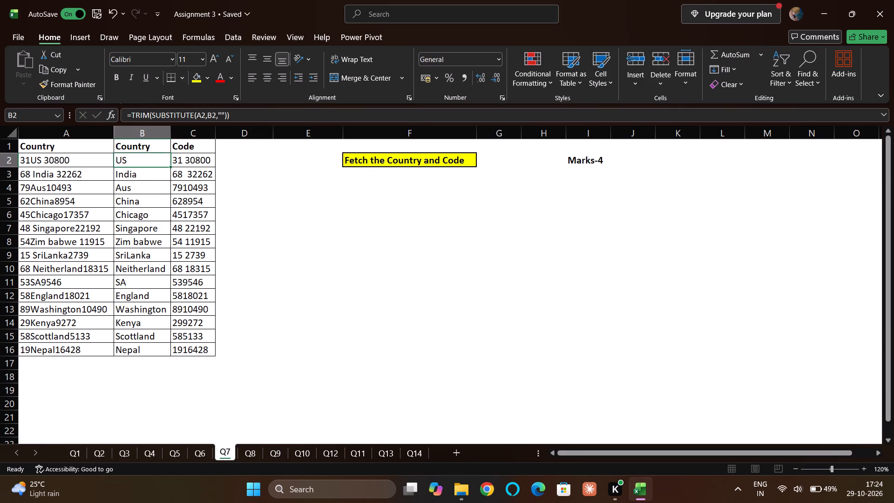
{"action": "key", "text": "shift+Down"}
{"action": "key", "text": "Down"}
{"action": "key", "text": "ctrl+Down"}
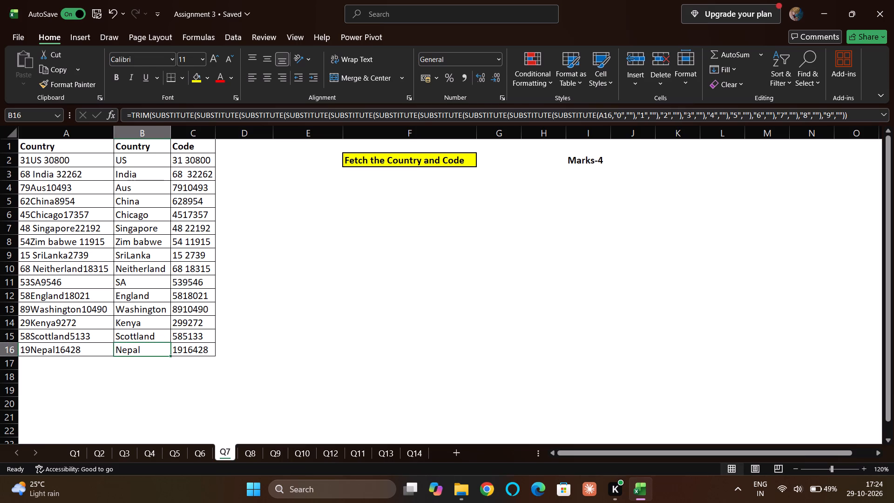
{"action": "key", "text": "Right"}
{"action": "key", "text": "ctrl+shift+Up"}
{"action": "key", "text": "shift+Down"}
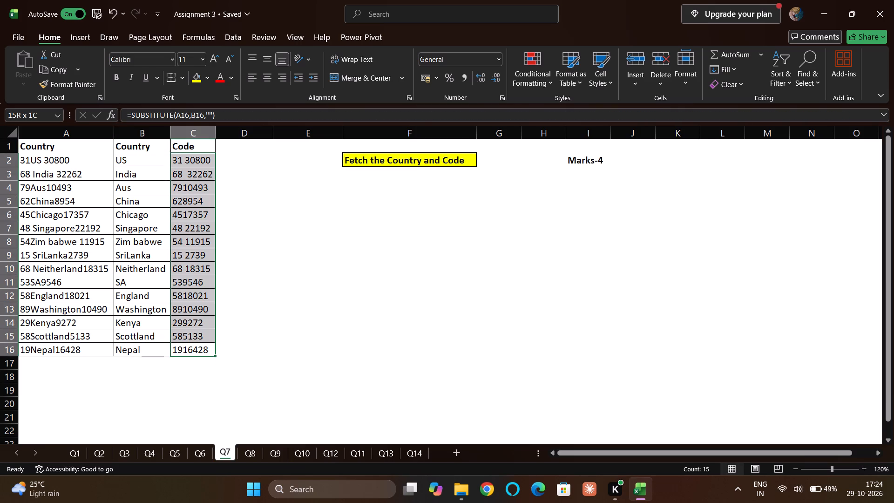
{"action": "key", "text": "ctrl+d"}
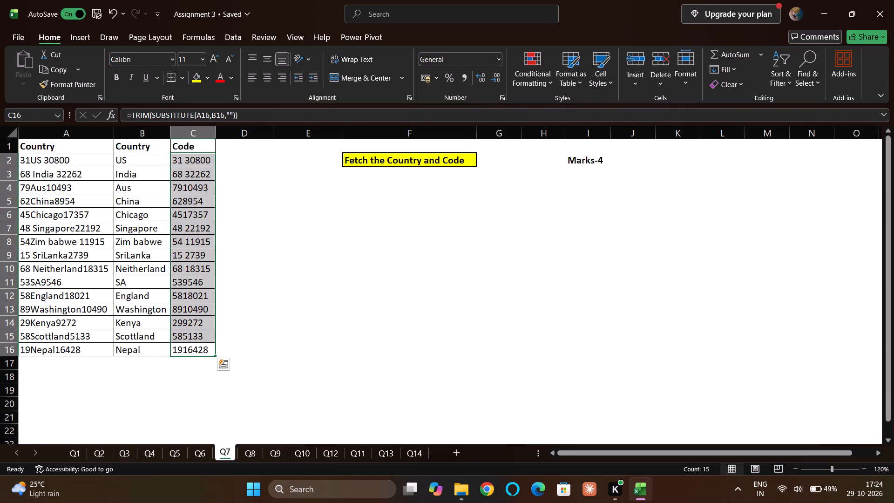
{"action": "key", "text": "Down"}
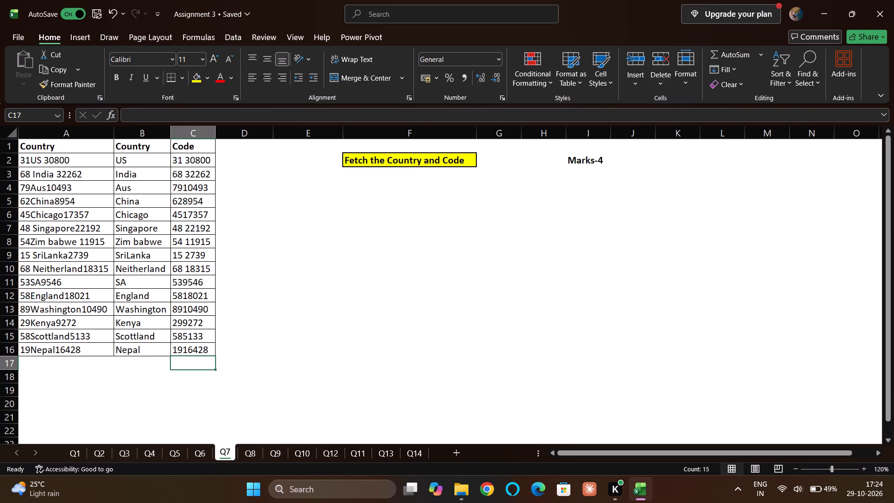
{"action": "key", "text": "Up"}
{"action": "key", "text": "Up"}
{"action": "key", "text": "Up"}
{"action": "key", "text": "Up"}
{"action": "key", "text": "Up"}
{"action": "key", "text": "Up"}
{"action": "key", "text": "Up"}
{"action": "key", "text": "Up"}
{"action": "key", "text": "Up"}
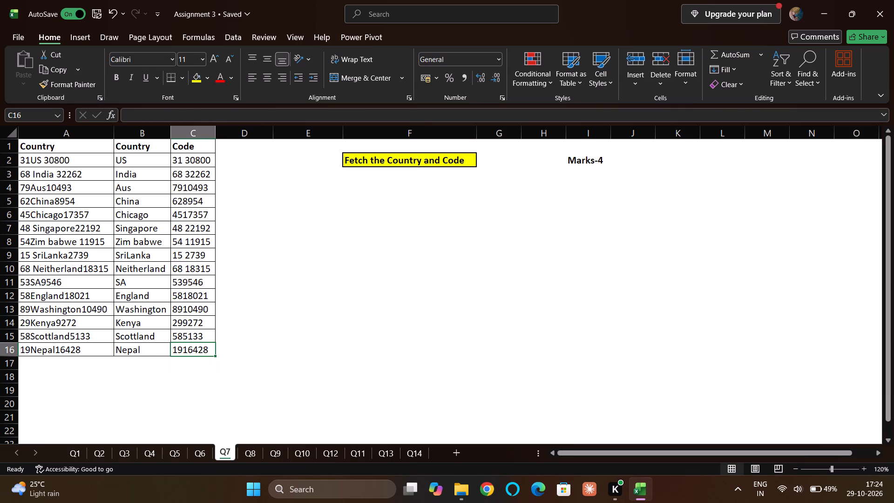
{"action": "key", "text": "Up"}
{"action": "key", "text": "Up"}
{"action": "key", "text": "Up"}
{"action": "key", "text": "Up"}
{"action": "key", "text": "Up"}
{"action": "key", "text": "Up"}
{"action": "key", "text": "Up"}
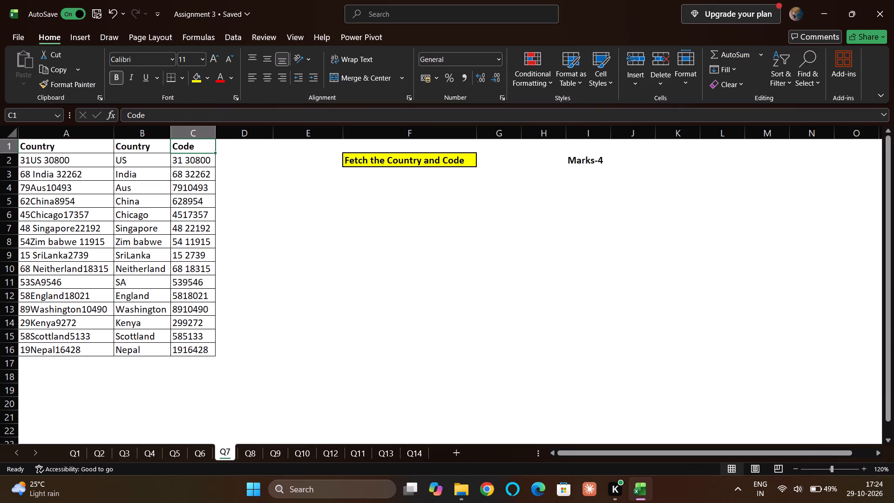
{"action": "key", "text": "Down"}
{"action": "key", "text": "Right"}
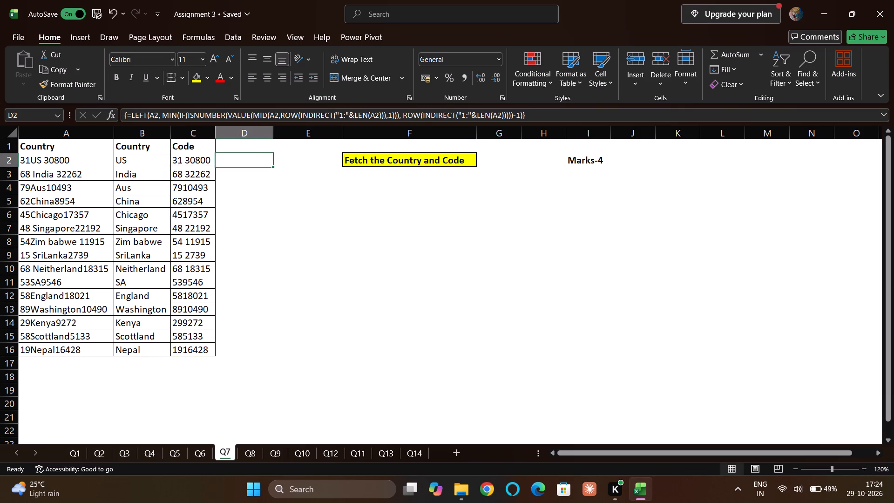
Review the Q8, Q1, Q2 and Q3 sheets, checking the asterisk-count formula in L7 of Q1.
{"action": "left_click", "coordinate": [254, 449]}
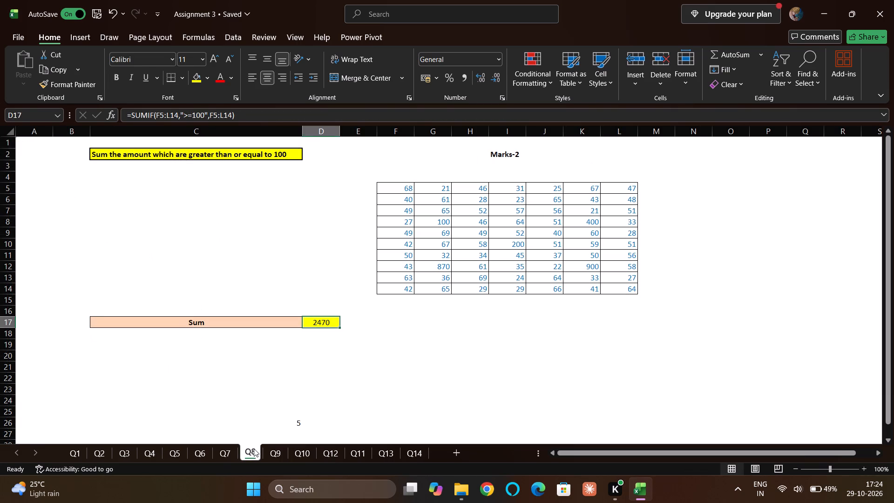
{"action": "left_click", "coordinate": [84, 445]}
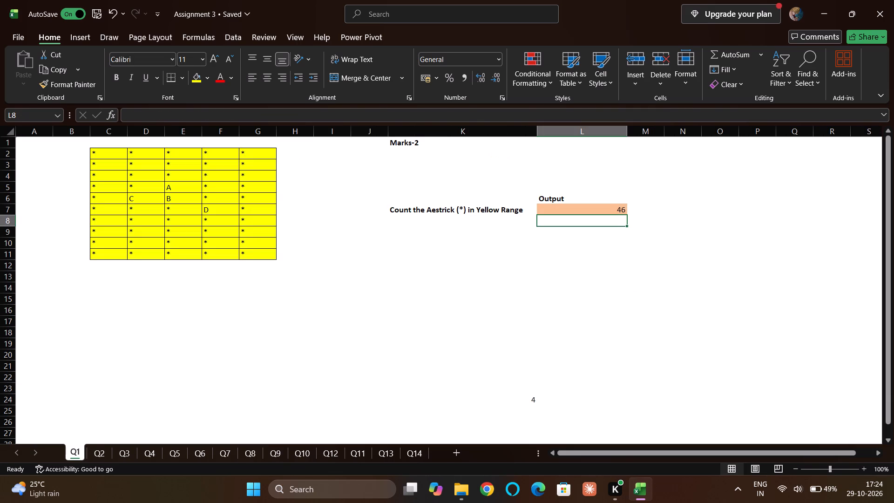
{"action": "left_click", "coordinate": [578, 214]}
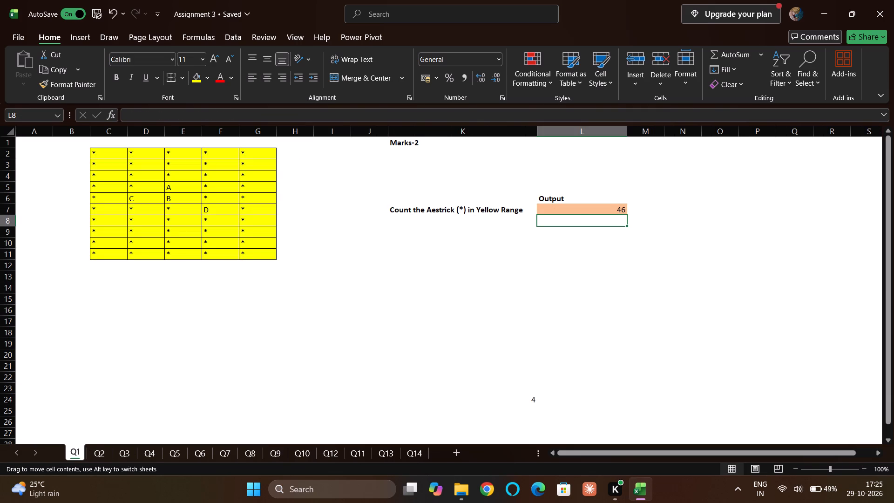
{"action": "left_click", "coordinate": [586, 210]}
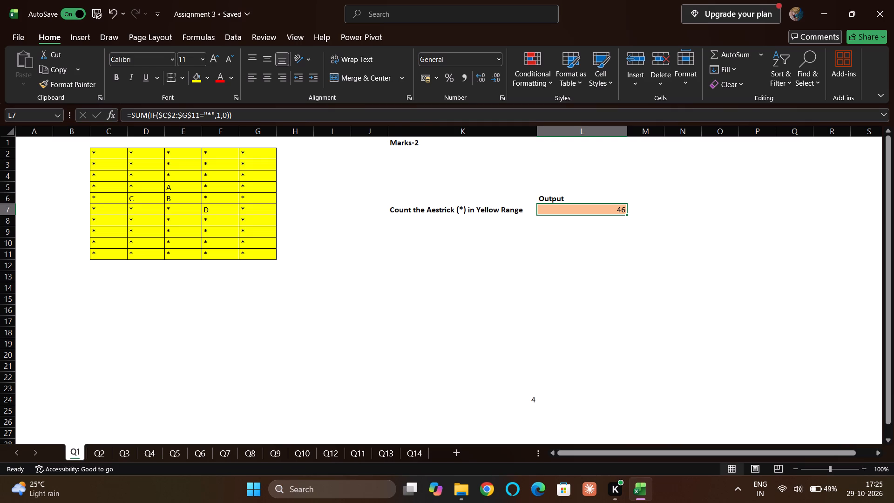
{"action": "left_click", "coordinate": [97, 450]}
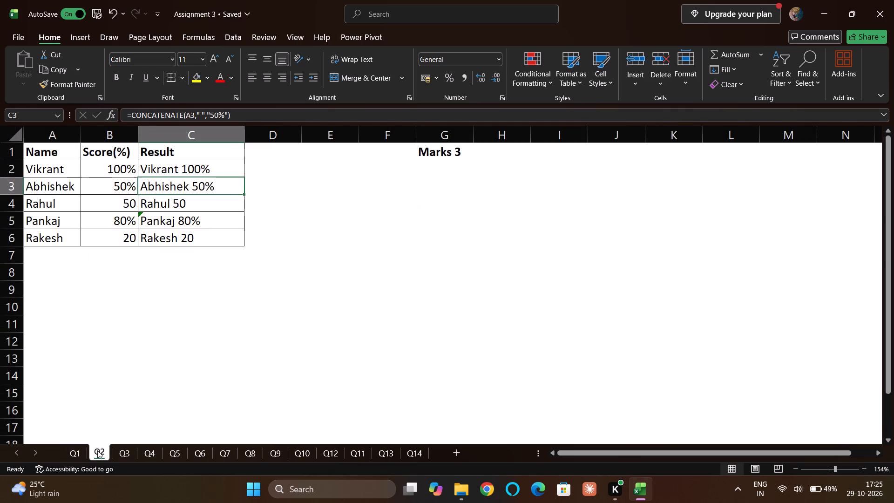
{"action": "left_click", "coordinate": [123, 453]}
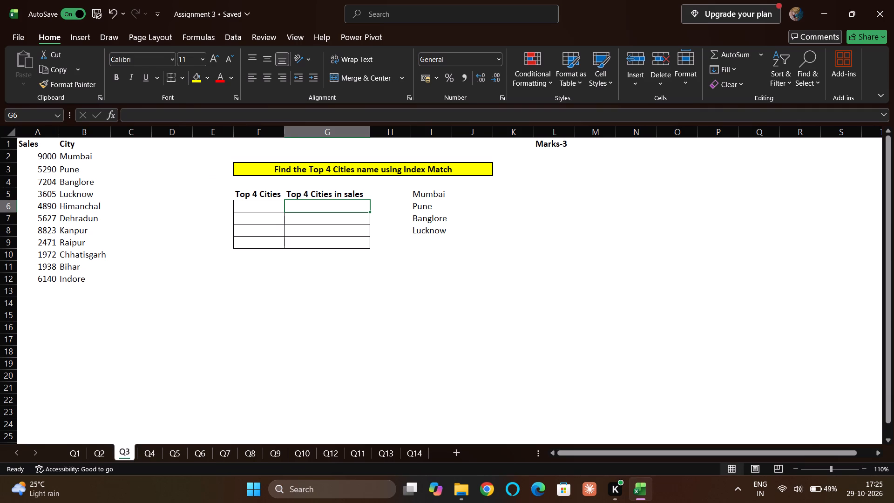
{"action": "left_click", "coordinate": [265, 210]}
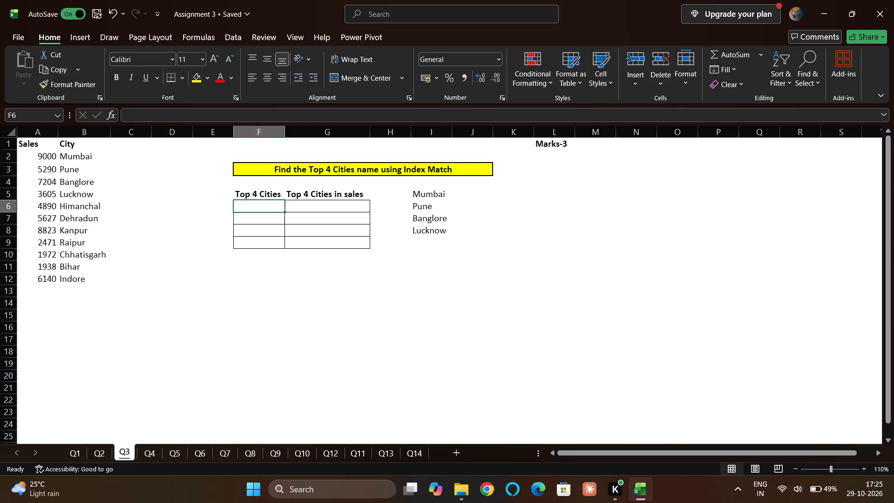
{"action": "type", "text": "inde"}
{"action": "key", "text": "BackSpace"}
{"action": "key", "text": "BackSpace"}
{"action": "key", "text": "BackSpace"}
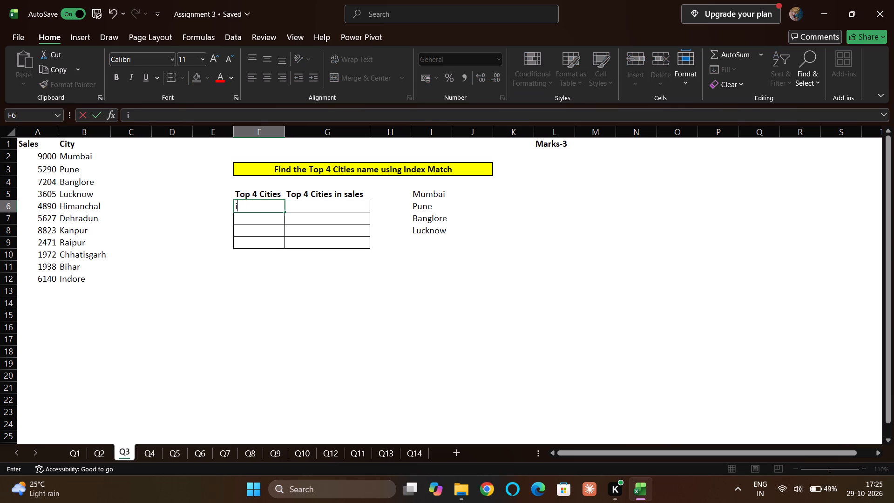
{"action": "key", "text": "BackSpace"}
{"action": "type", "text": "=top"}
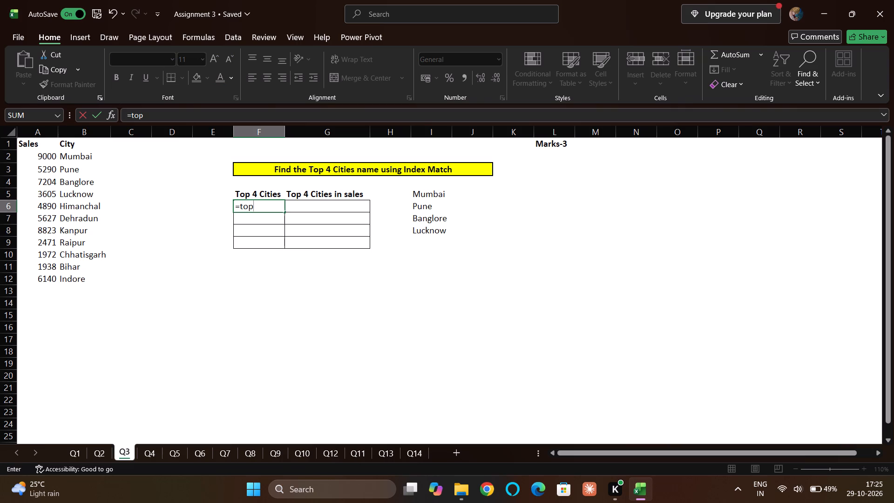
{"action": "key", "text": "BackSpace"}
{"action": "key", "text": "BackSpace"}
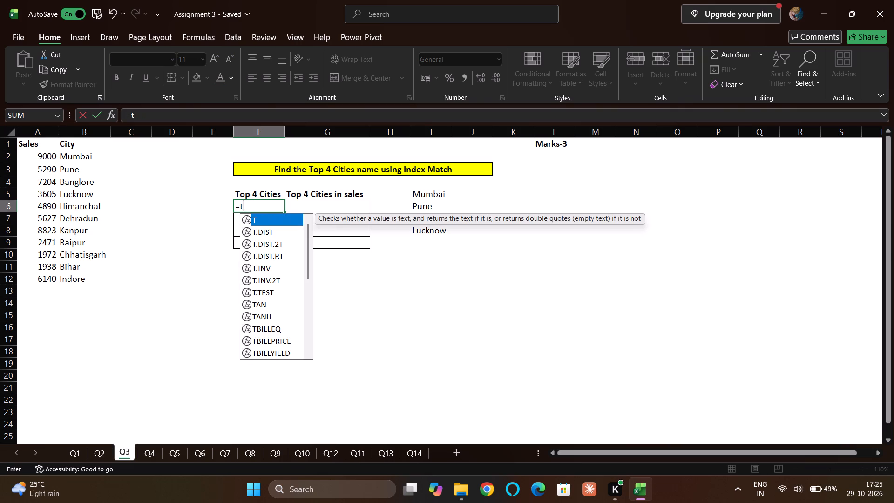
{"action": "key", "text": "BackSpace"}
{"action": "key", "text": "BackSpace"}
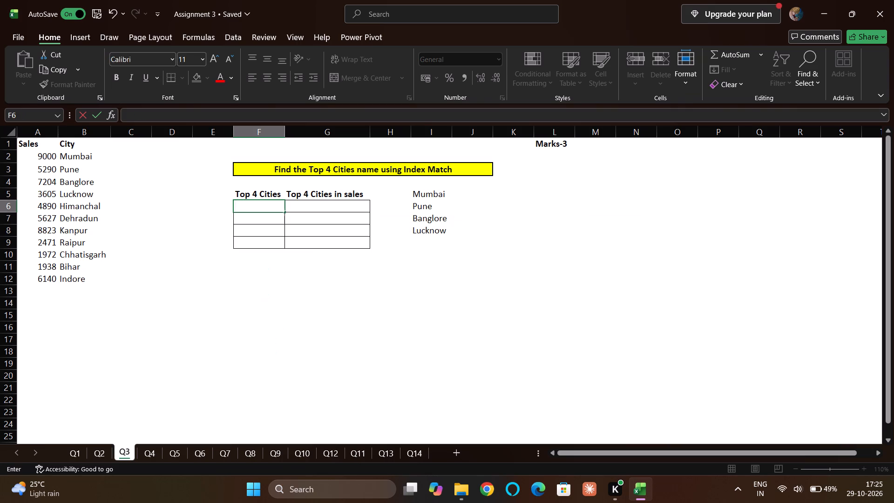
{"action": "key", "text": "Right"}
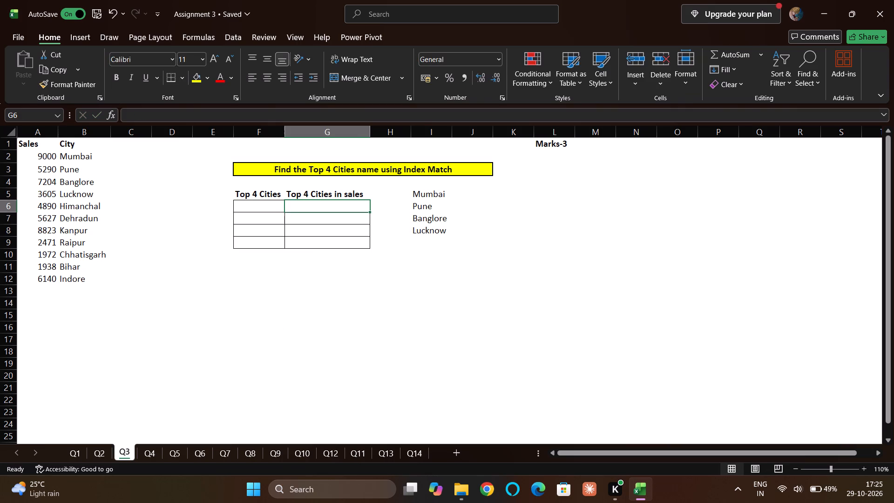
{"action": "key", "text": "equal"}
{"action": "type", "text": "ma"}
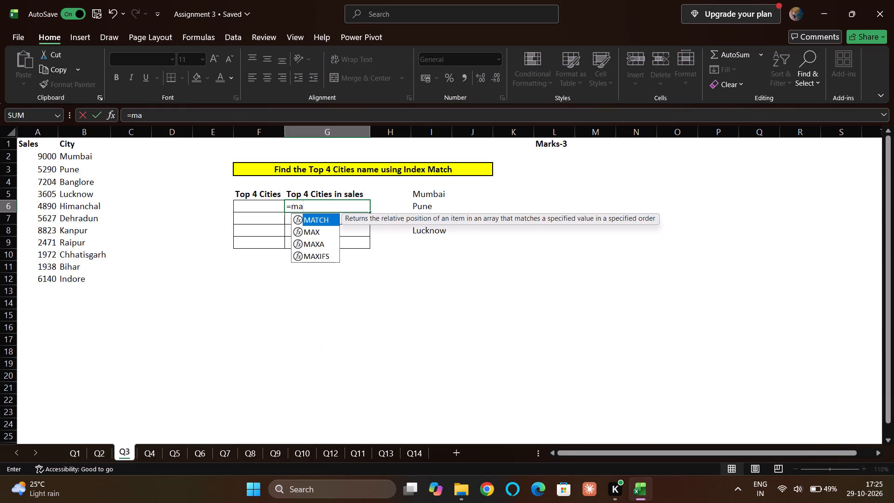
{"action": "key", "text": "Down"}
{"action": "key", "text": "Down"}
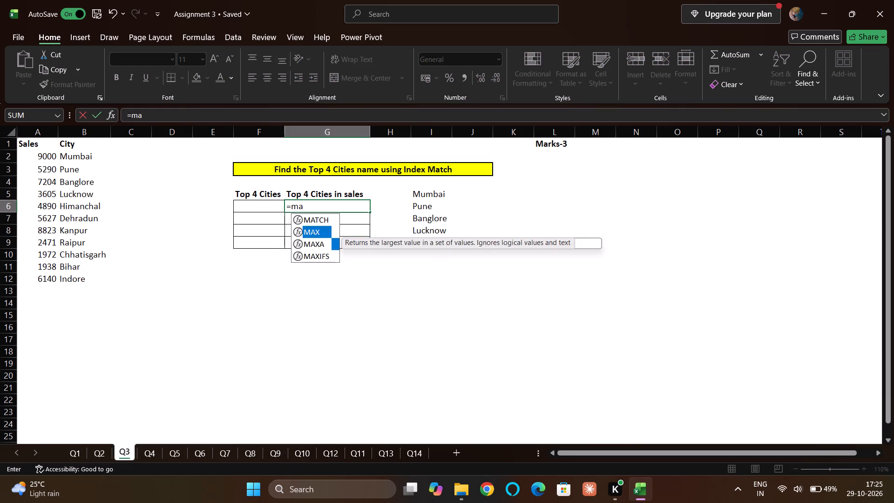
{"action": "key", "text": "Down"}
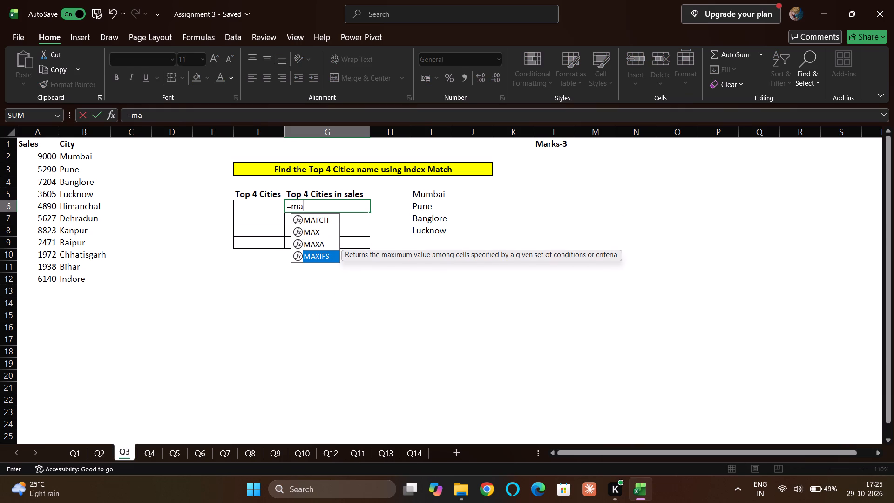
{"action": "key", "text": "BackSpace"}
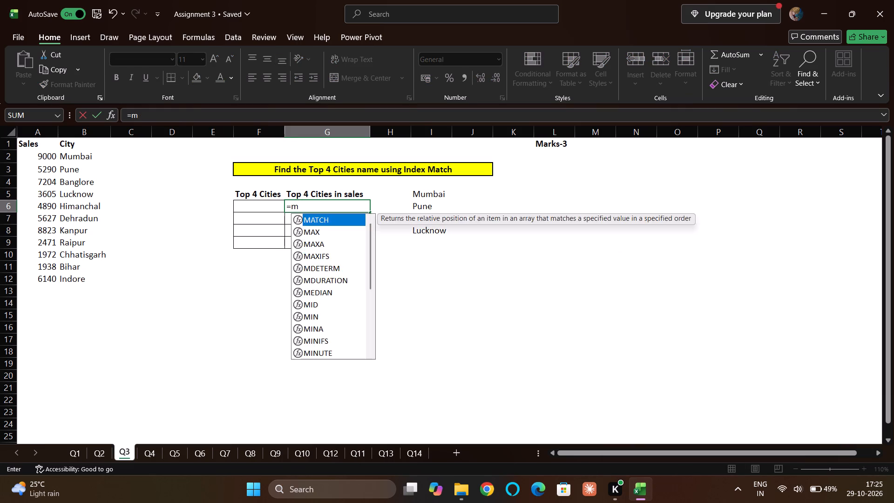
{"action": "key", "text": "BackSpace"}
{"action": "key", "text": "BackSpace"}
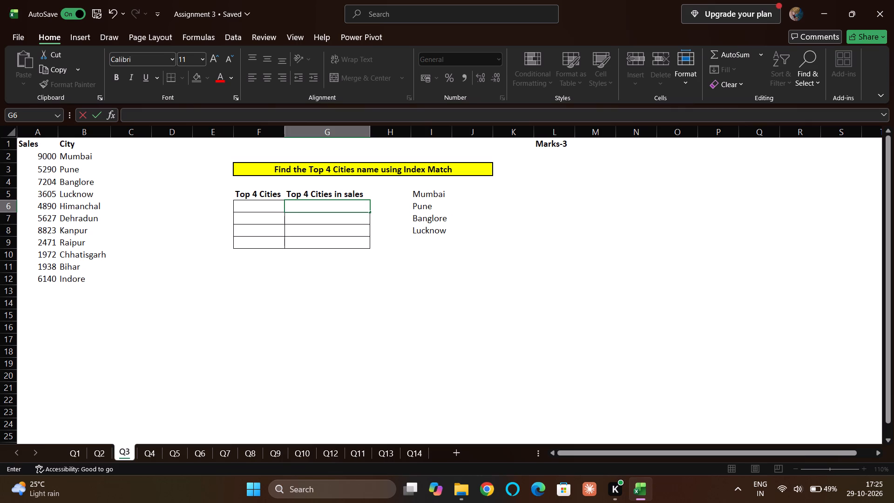
Examine the existing city formulas in I5 and I6 of Q3 and review sheets Q4 through Q8.
{"action": "left_click", "coordinate": [420, 195]}
{"action": "left_click", "coordinate": [419, 201]}
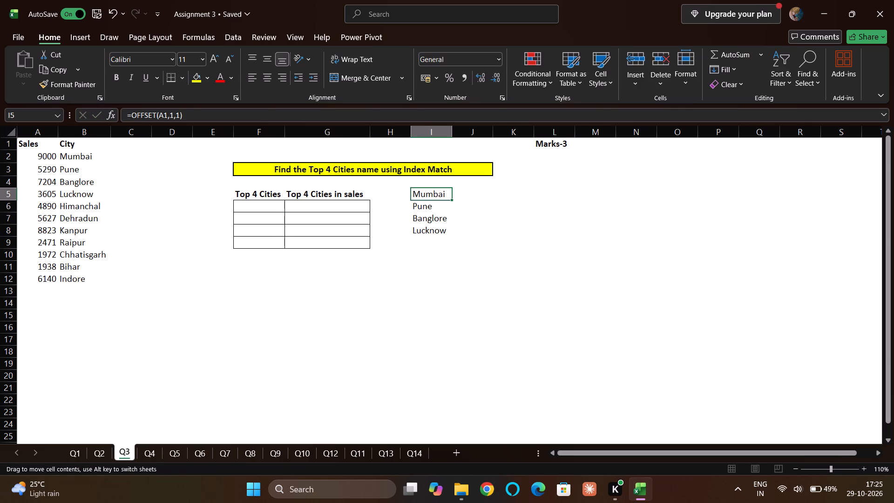
{"action": "left_click", "coordinate": [419, 205]}
{"action": "left_click", "coordinate": [145, 455]}
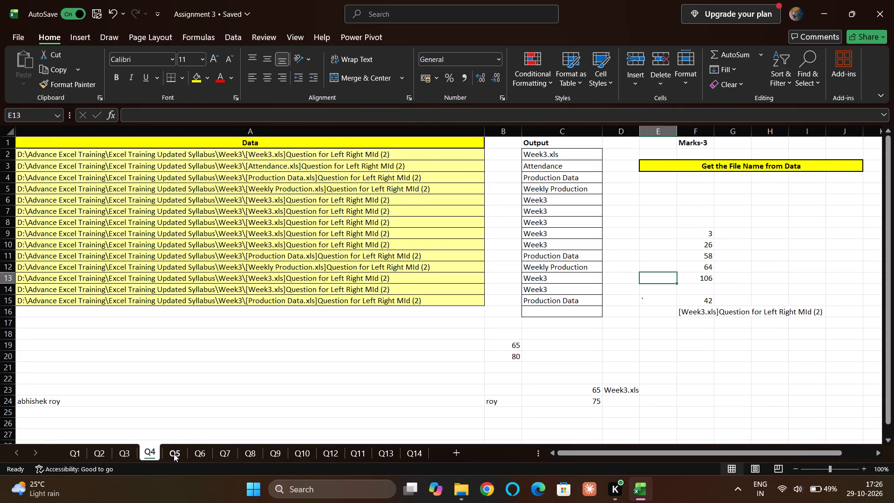
{"action": "left_click", "coordinate": [174, 454]}
{"action": "left_click", "coordinate": [204, 454]}
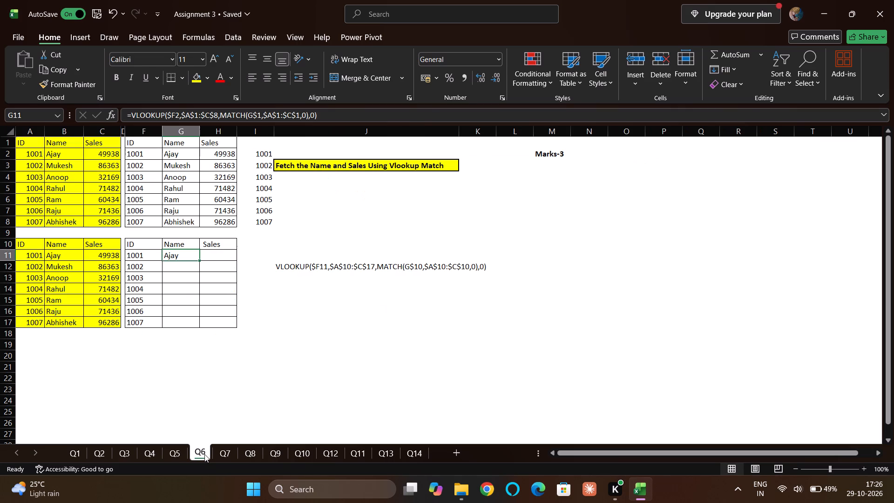
{"action": "left_click", "coordinate": [227, 448]}
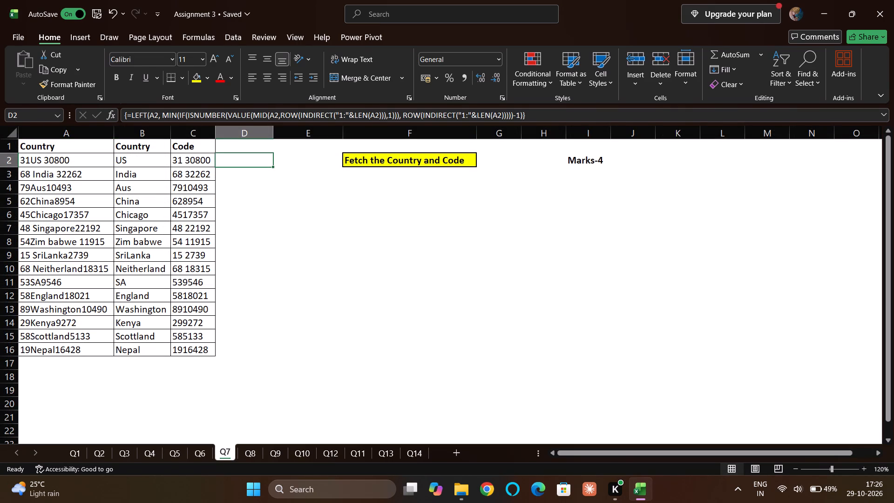
{"action": "left_click", "coordinate": [254, 449]}
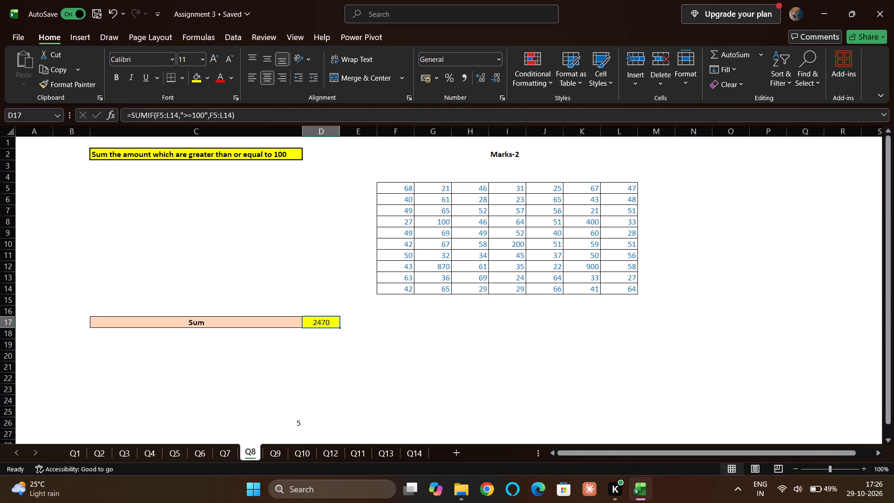
On the Q9 sheet, start M5's marks formula with an IFERROR around VLOOKUP(L5,$A$3:$B$15,2,0), looking up the roll number in Data_1.
{"action": "left_click", "coordinate": [269, 449]}
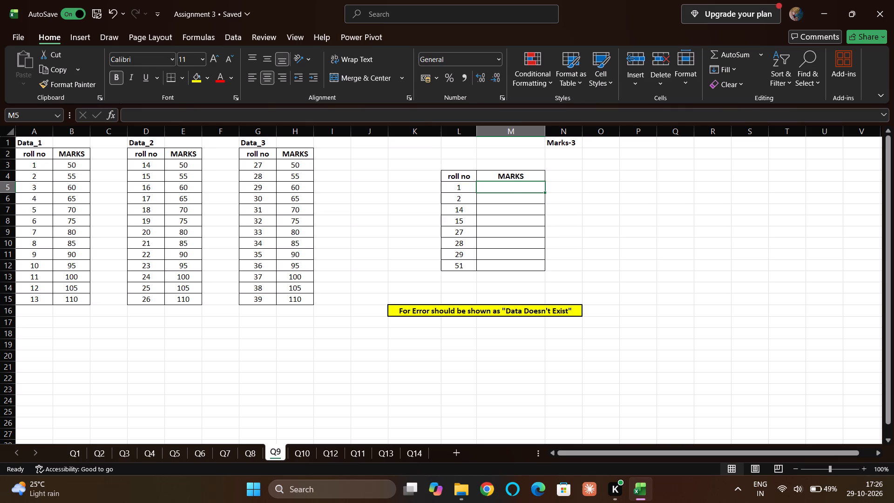
{"action": "key", "text": "equal"}
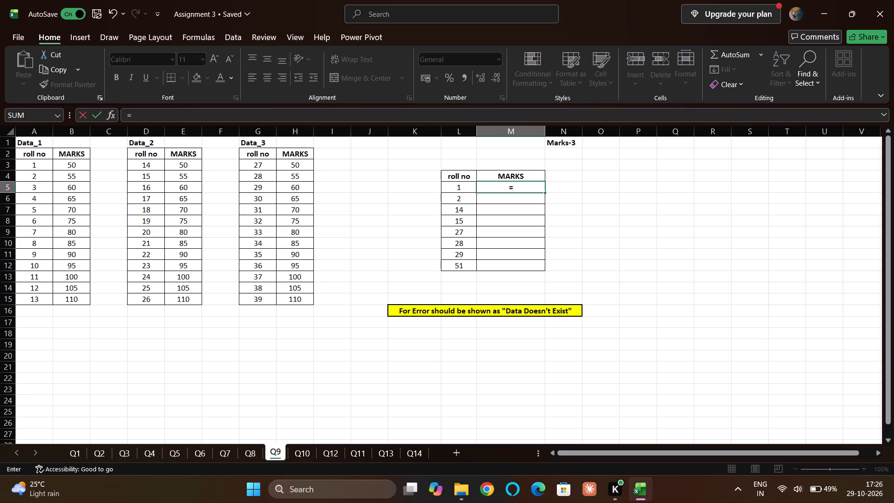
{"action": "key", "text": "v"}
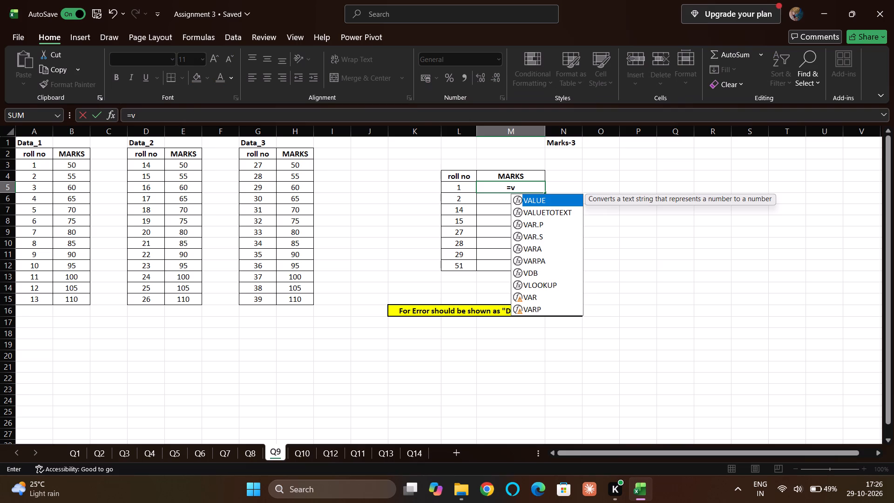
{"action": "key", "text": "BackSpace"}
{"action": "type", "text": "iff"}
{"action": "key", "text": "BackSpace"}
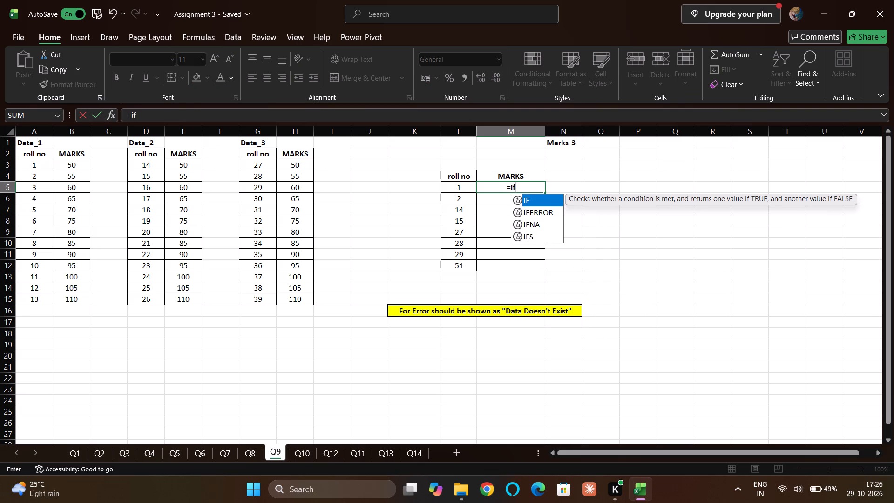
{"action": "type", "text": "eq"}
{"action": "key", "text": "BackSpace"}
{"action": "key", "text": "Tab"}
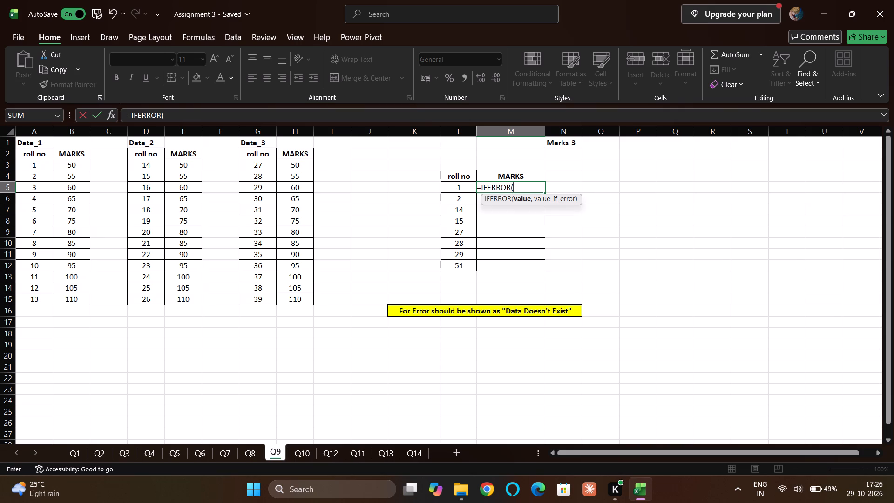
{"action": "type", "text": "vl"}
{"action": "key", "text": "Tab"}
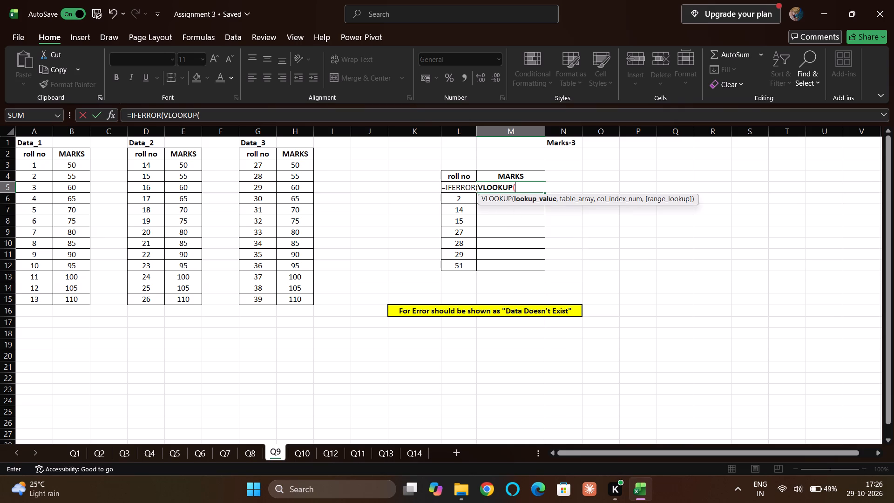
{"action": "key", "text": "Up"}
{"action": "key", "text": "Left"}
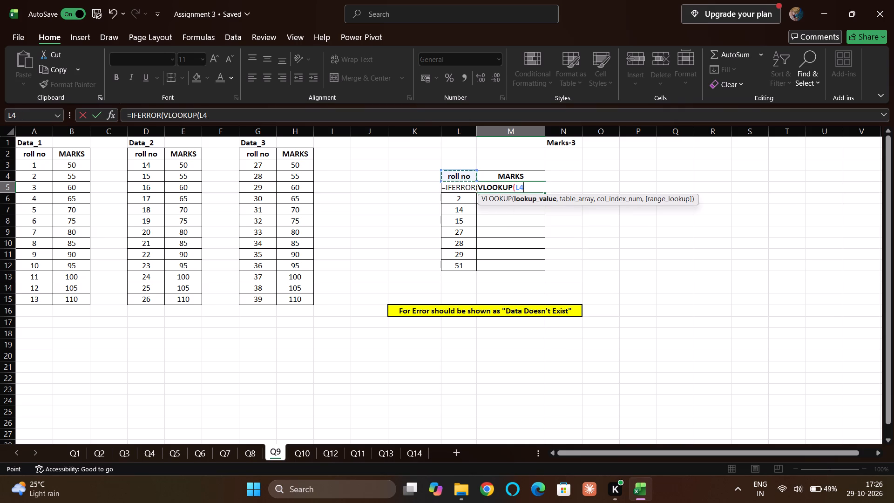
{"action": "key", "text": "Down"}
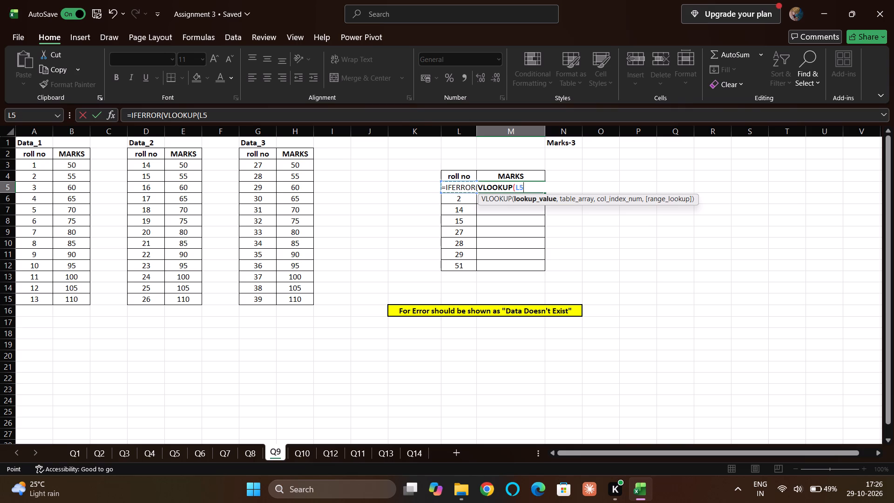
{"action": "key", "text": "comma"}
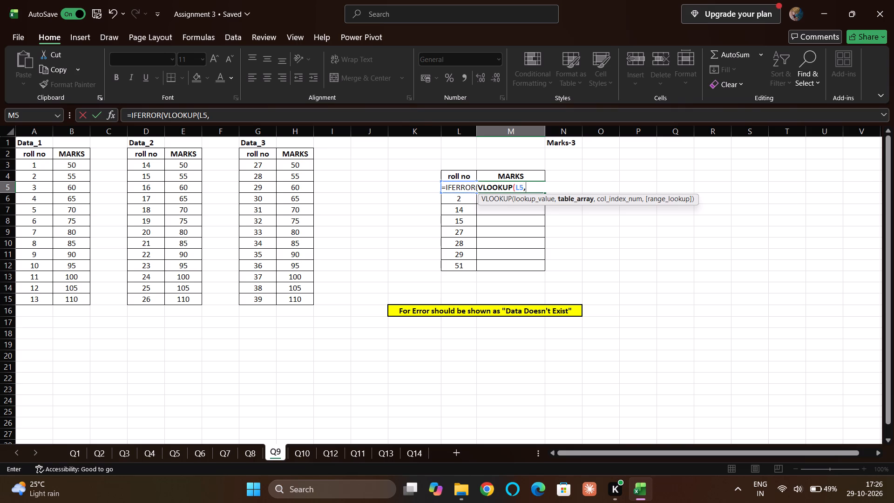
{"action": "left_click_drag", "start_coordinate": [27, 162], "coordinate": [81, 283]}
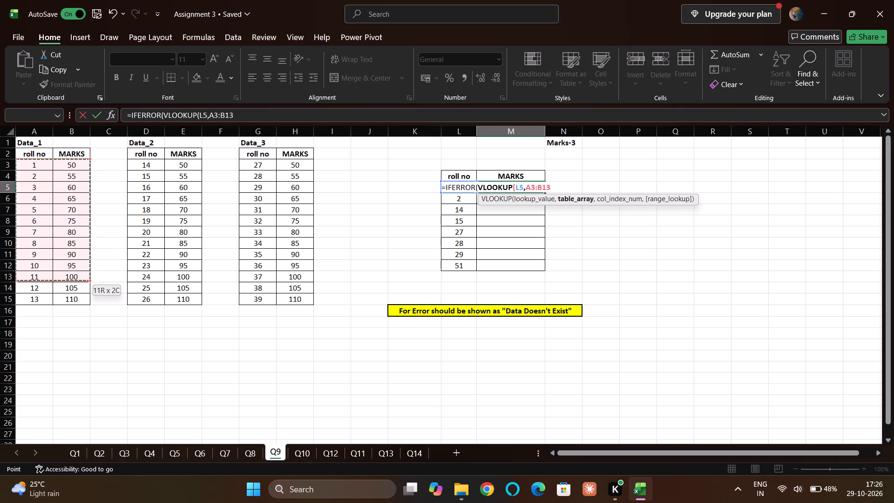
{"action": "left_click_drag", "start_coordinate": [81, 283], "coordinate": [78, 297]}
{"action": "key", "text": "F4"}
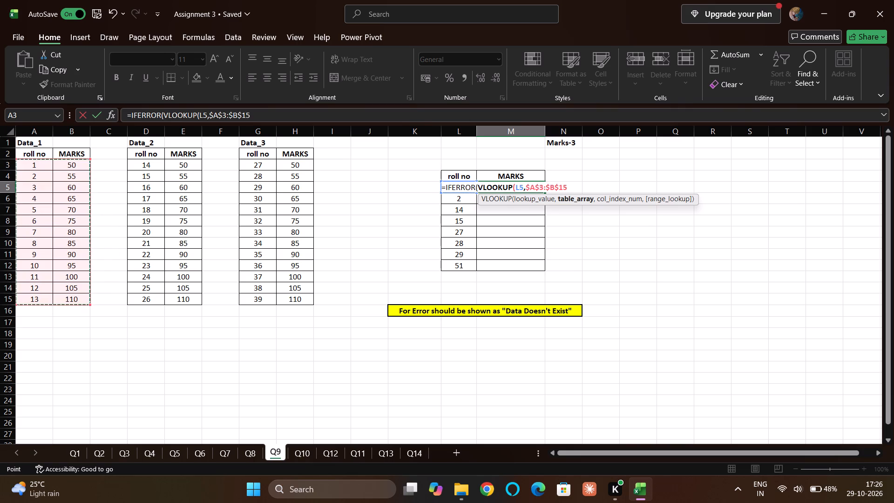
{"action": "key", "text": "comma"}
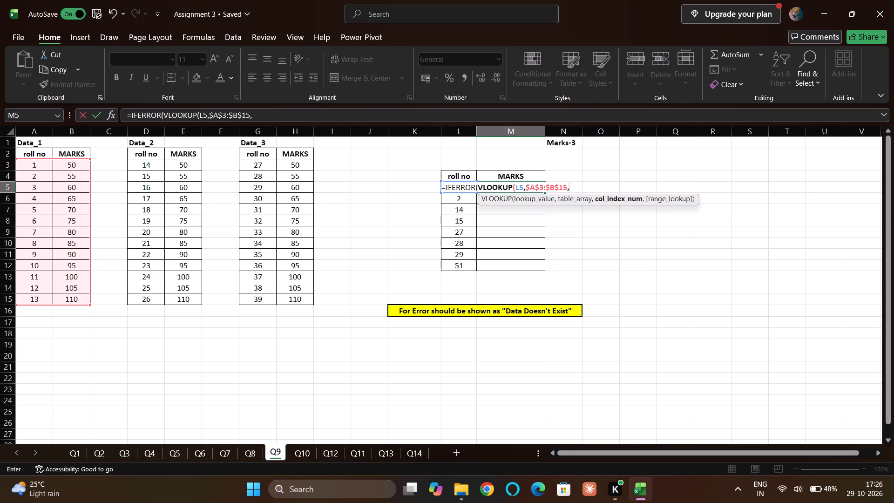
{"action": "key", "text": "2"}
{"action": "key", "text": "comma"}
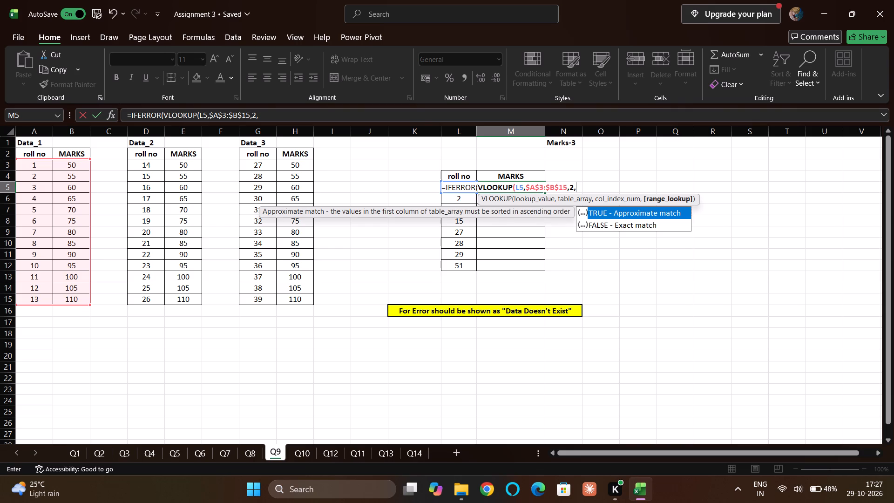
{"action": "key", "text": "0"}
{"action": "key", "text": "shift+parenright"}
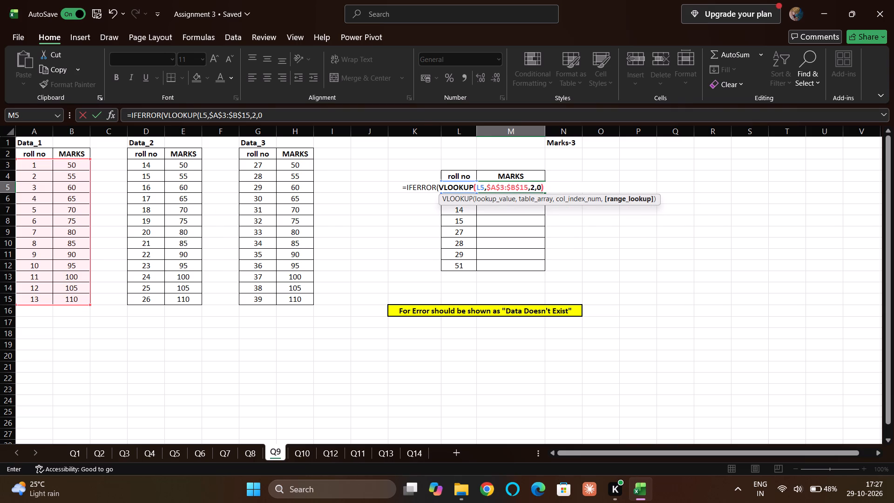
{"action": "key", "text": "comma"}
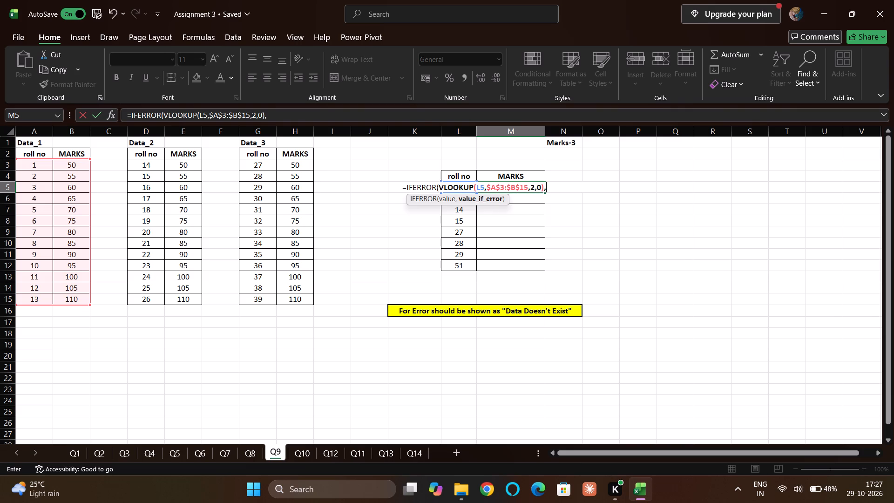
Nest a second IFERROR as the M5 formula's fallback, with VLOOKUP(L5,$D$3:$E$15,2,0) searching the Data_2 table.
{"action": "type", "text": "iff"}
{"action": "key", "text": "BackSpace"}
{"action": "key", "text": "e"}
{"action": "key", "text": "Tab"}
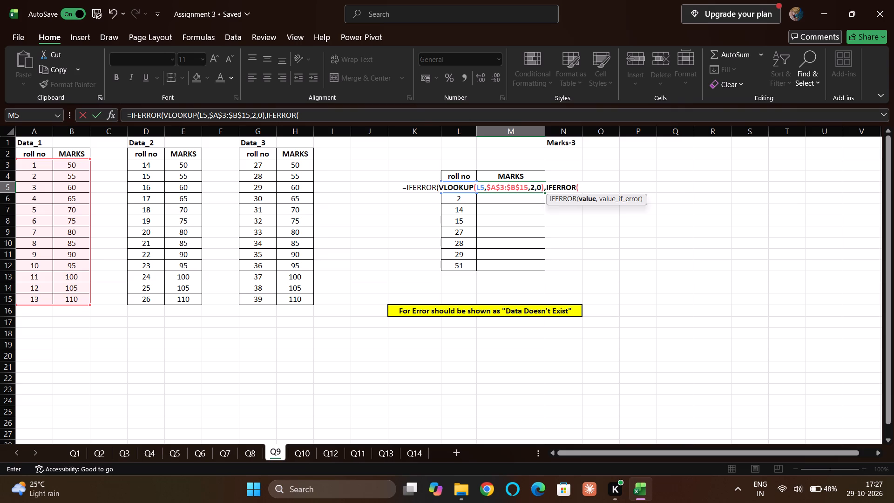
{"action": "type", "text": "vl"}
{"action": "key", "text": "Tab"}
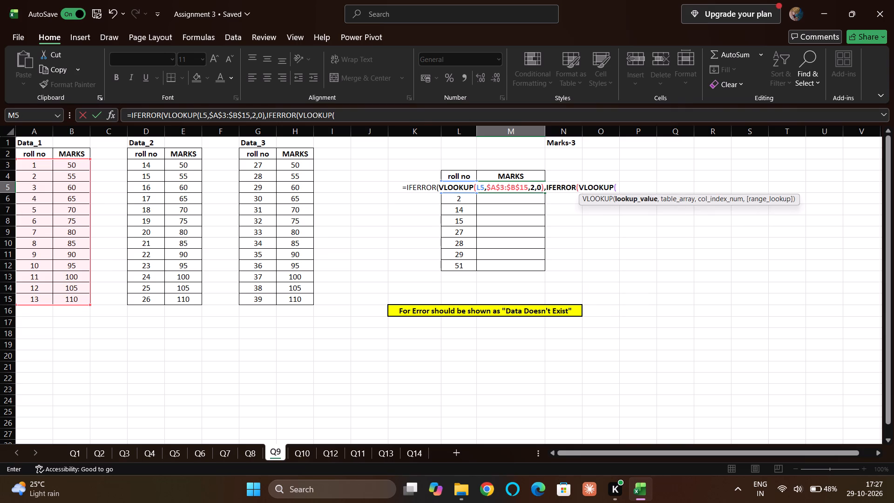
{"action": "key", "text": "Left"}
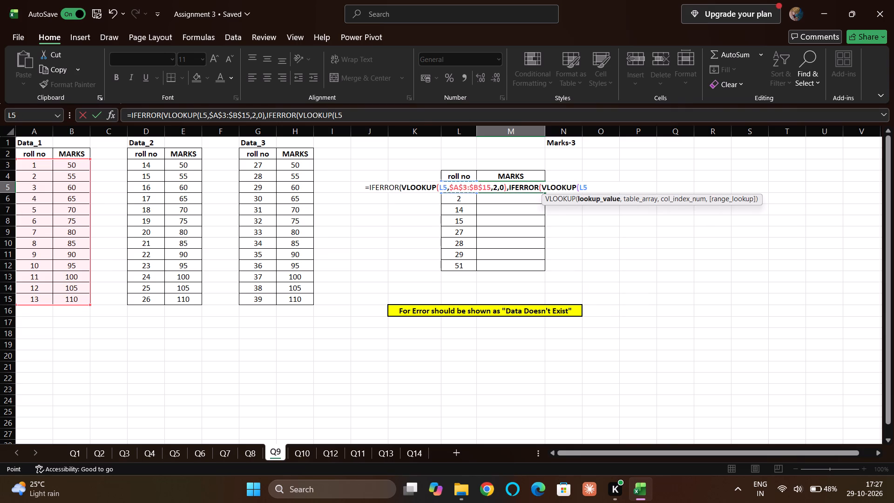
{"action": "key", "text": "comma"}
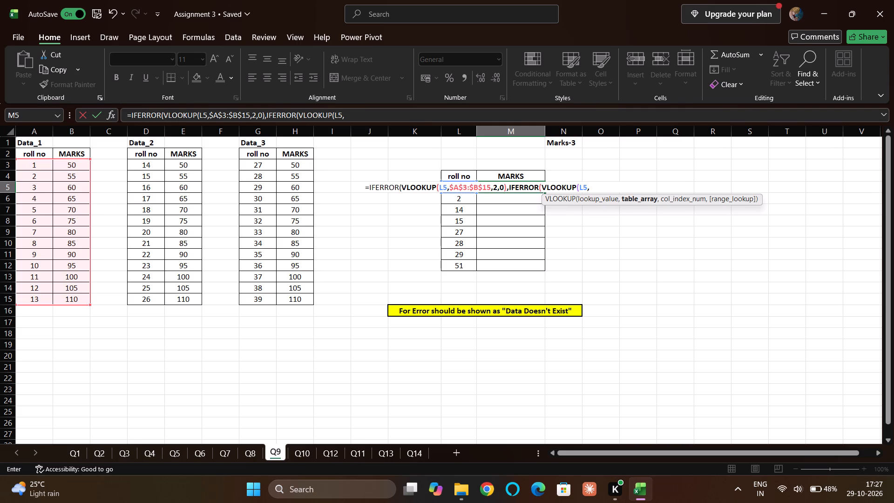
{"action": "left_click_drag", "start_coordinate": [143, 165], "coordinate": [172, 173]}
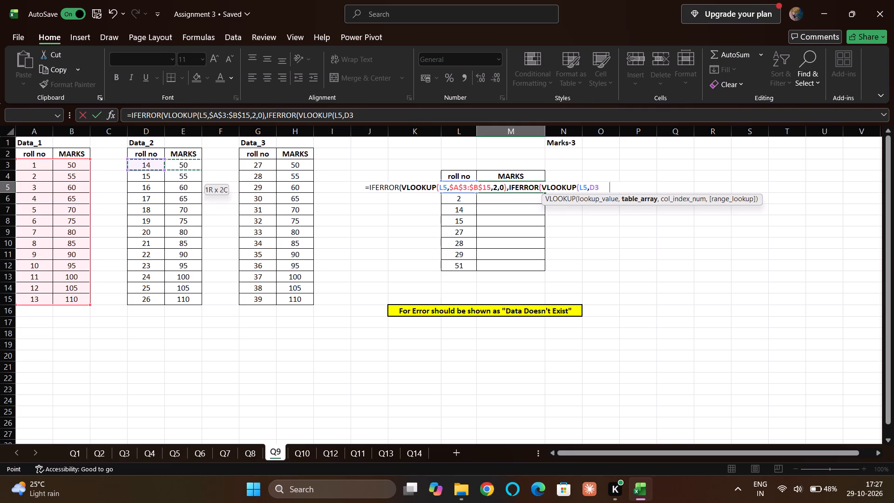
{"action": "left_click_drag", "start_coordinate": [172, 173], "coordinate": [173, 297]}
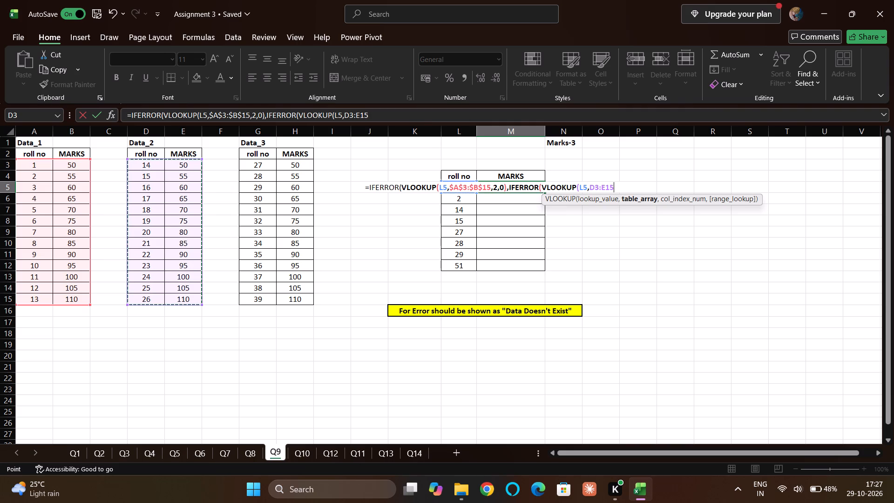
{"action": "key", "text": "F4"}
{"action": "key", "text": "comma"}
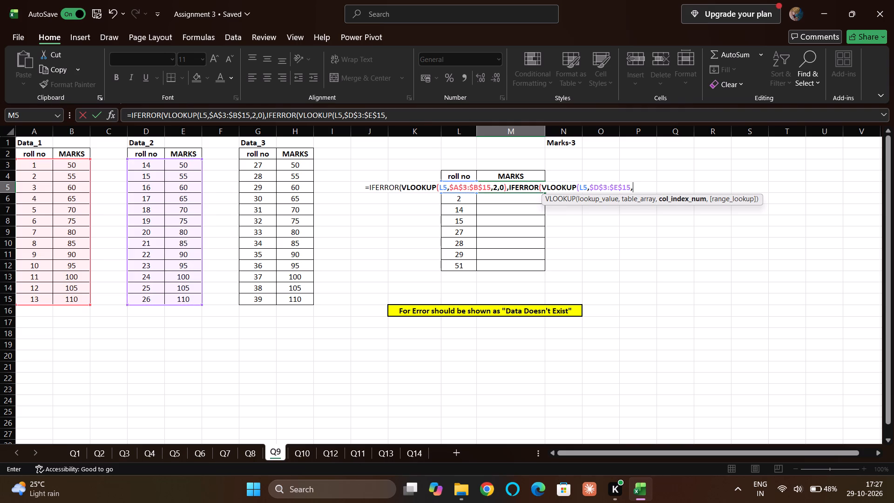
{"action": "type", "text": "2,0)"}
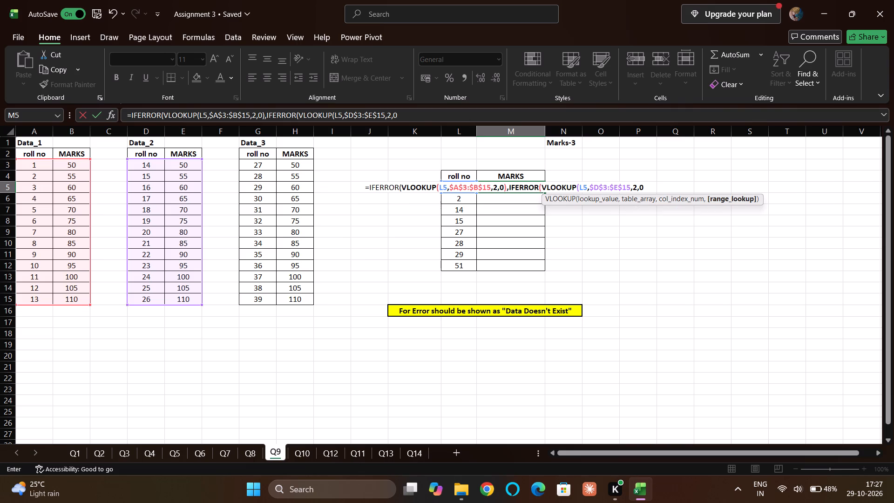
{"action": "key", "text": "comma"}
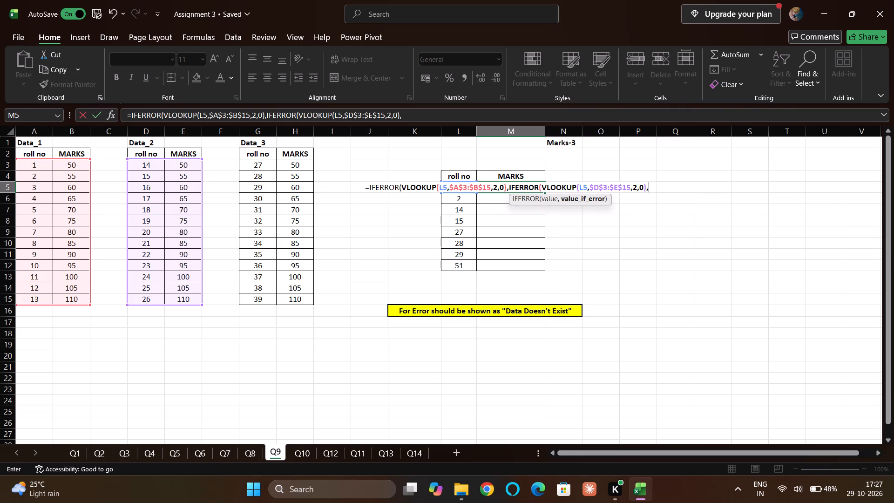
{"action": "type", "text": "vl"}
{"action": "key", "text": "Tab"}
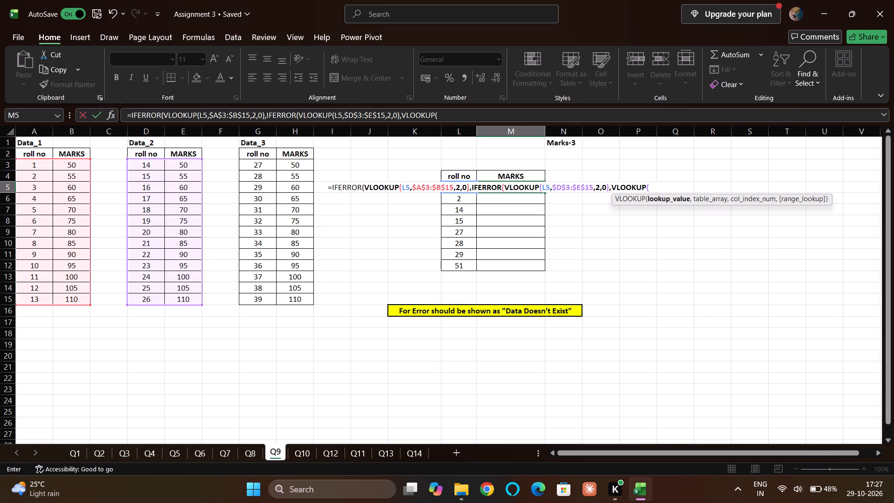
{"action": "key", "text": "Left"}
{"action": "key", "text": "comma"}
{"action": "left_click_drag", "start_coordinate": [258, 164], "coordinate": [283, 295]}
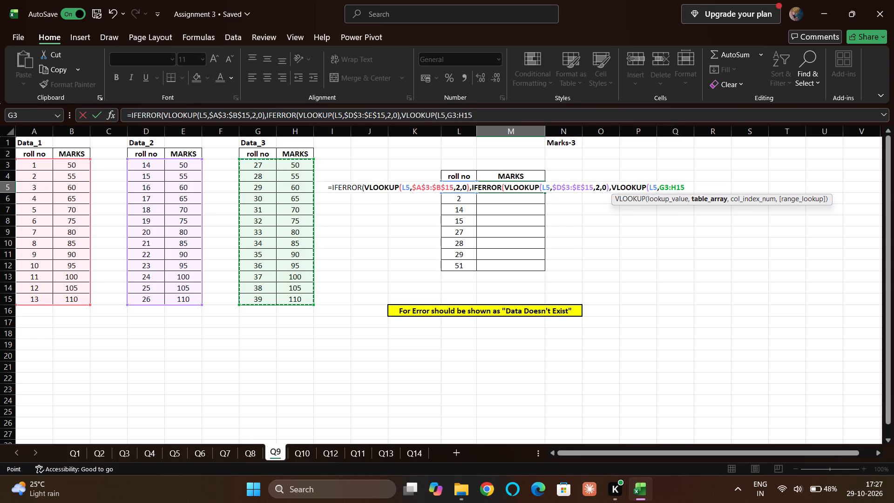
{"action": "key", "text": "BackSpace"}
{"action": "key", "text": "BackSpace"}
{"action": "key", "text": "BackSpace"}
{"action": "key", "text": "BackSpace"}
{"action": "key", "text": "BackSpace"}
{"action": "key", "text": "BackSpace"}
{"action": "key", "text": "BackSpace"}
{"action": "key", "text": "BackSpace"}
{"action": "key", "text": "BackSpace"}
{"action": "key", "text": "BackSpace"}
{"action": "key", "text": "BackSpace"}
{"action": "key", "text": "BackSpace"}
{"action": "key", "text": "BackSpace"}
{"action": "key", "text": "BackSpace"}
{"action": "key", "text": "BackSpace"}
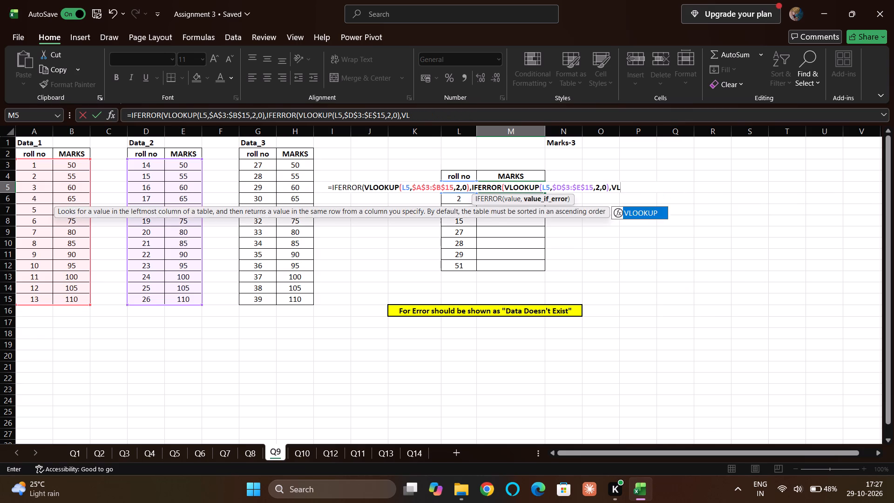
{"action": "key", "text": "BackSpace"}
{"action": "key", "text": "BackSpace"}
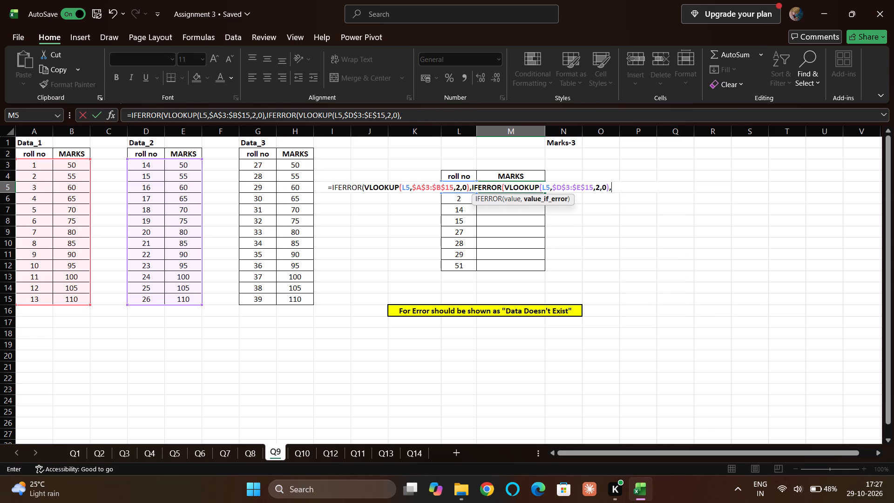
Nest a third IFERROR as the M5 formula's fallback, with VLOOKUP(L5,$G$3:$H$15,2,0) searching the Data_3 table.
{"action": "type", "text": "iff"}
{"action": "key", "text": "BackSpace"}
{"action": "key", "text": "e"}
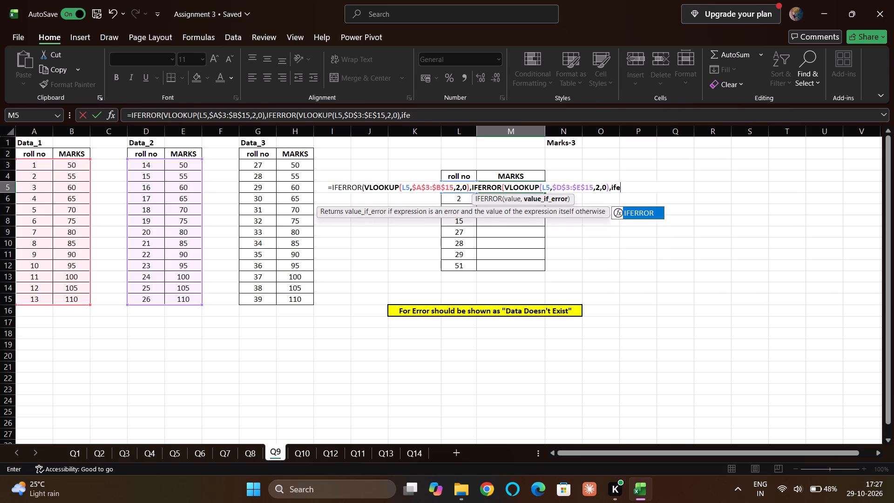
{"action": "key", "text": "Tab"}
{"action": "type", "text": "vl"}
{"action": "key", "text": "Tab"}
{"action": "key", "text": "Left"}
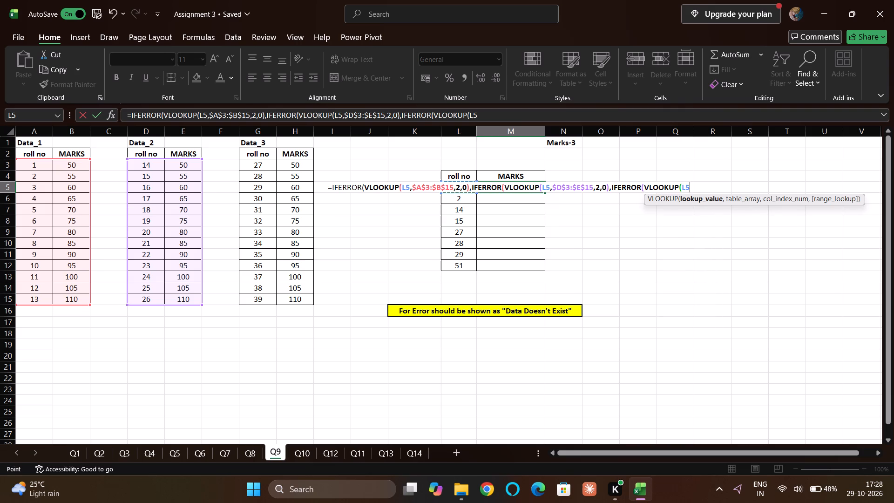
{"action": "key", "text": "comma"}
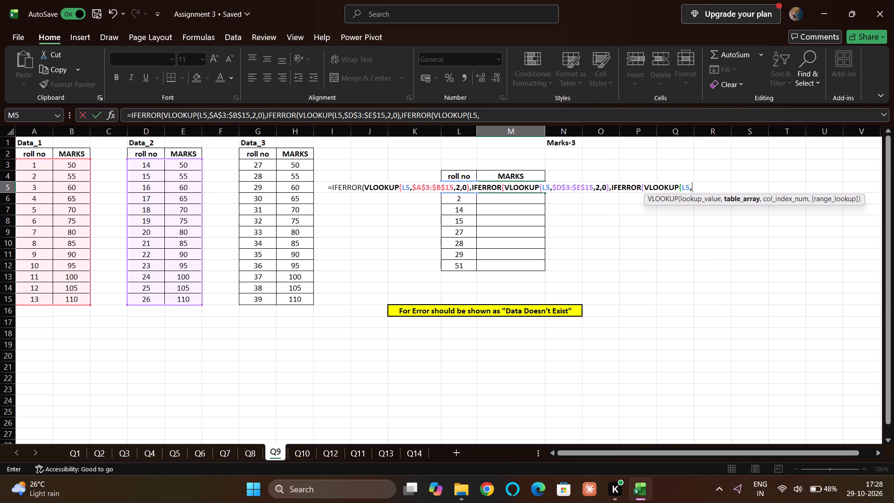
{"action": "left_click_drag", "start_coordinate": [256, 165], "coordinate": [296, 291]}
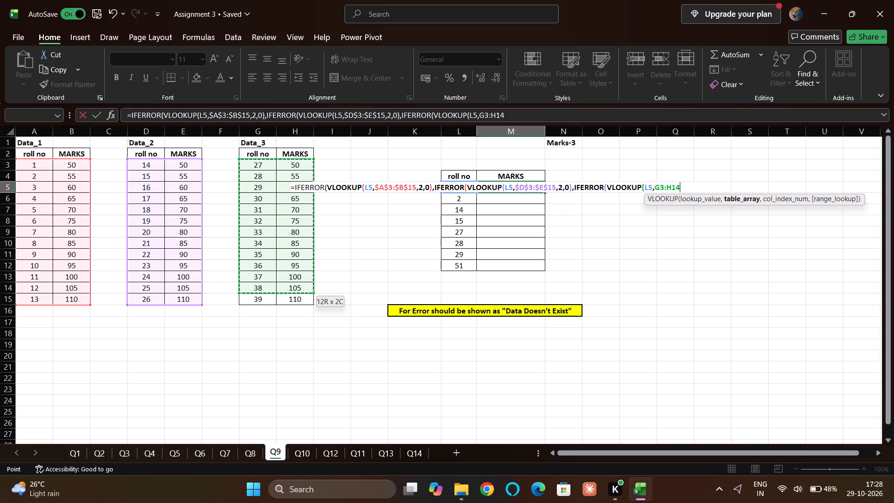
{"action": "left_click_drag", "start_coordinate": [296, 291], "coordinate": [298, 295]}
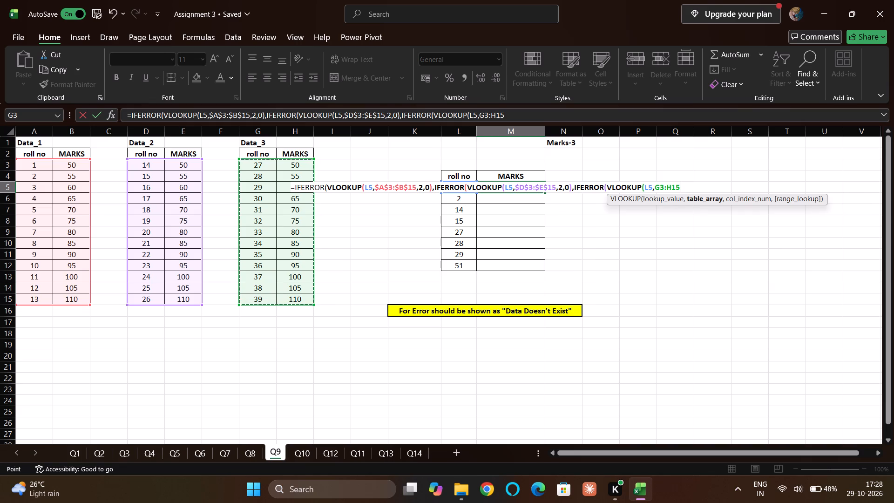
{"action": "key", "text": "F4"}
{"action": "type", "text": ",2,0)"}
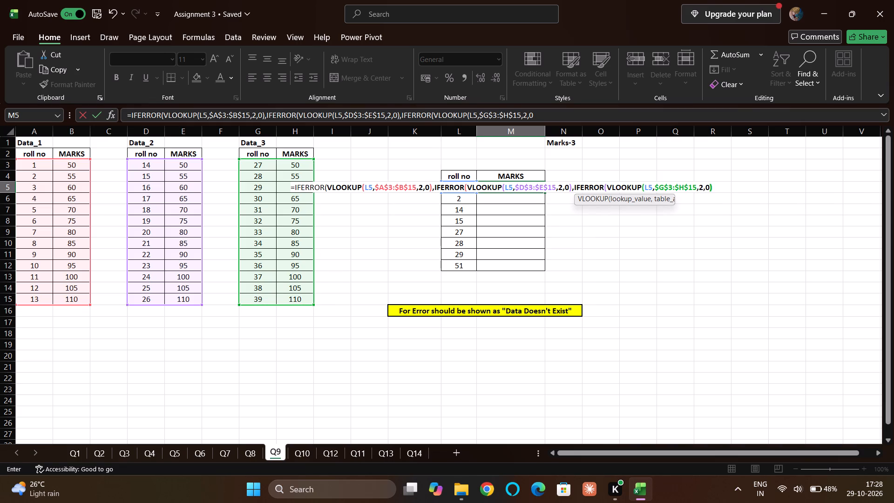
Complete the M5 formula with "nor found" as the final fallback text and close all the nested IFERROR functions.
{"action": "key", "text": "comma"}
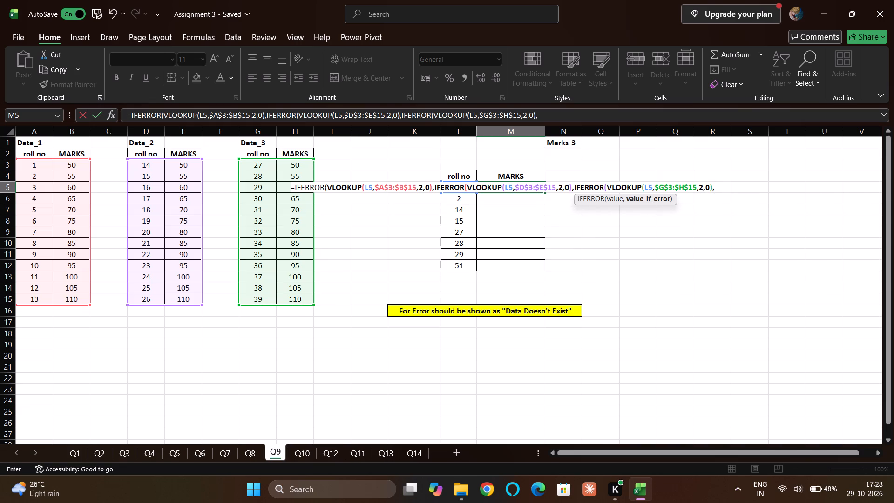
{"action": "key", "text": "shift+quotedbl"}
{"action": "type", "text": "nor found"}
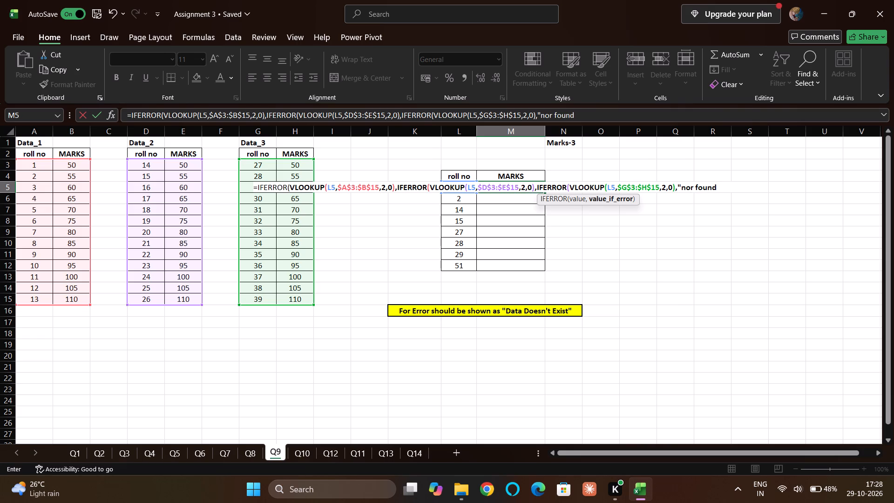
{"action": "type", "text": "\")"}
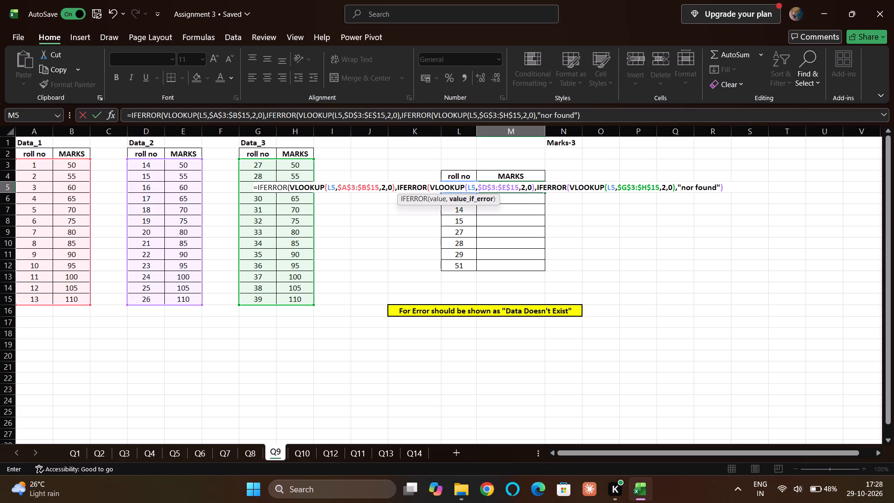
{"action": "type", "text": "))"}
{"action": "key", "text": "Return"}
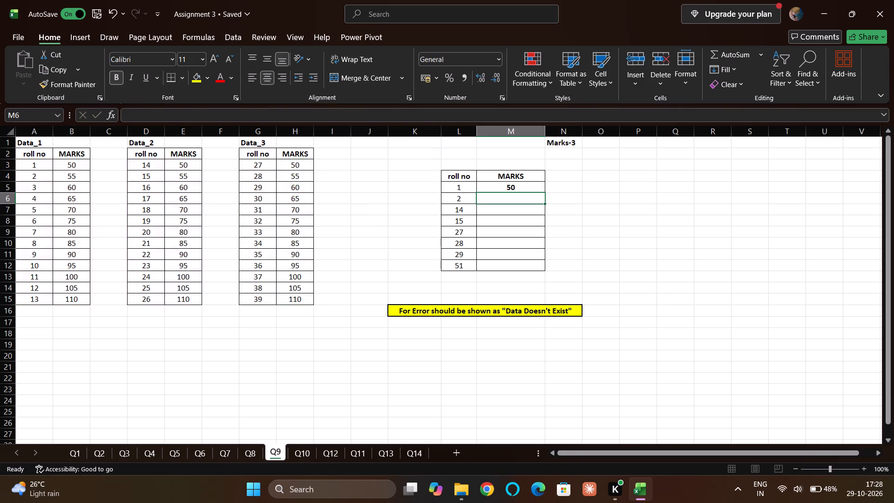
Fill the M5 marks formula down through M12 for the remaining roll numbers.
{"action": "key", "text": "Left"}
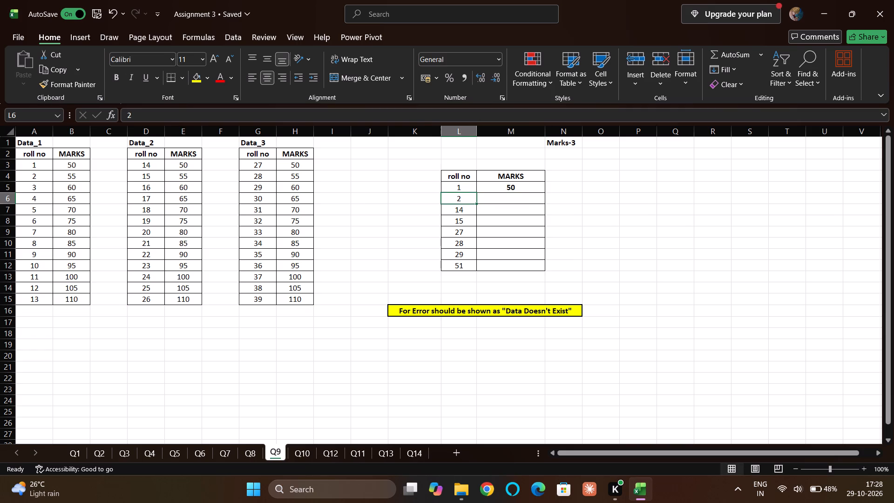
{"action": "key", "text": "ctrl+Down"}
{"action": "key", "text": "Right"}
{"action": "key", "text": "ctrl+shift+Up"}
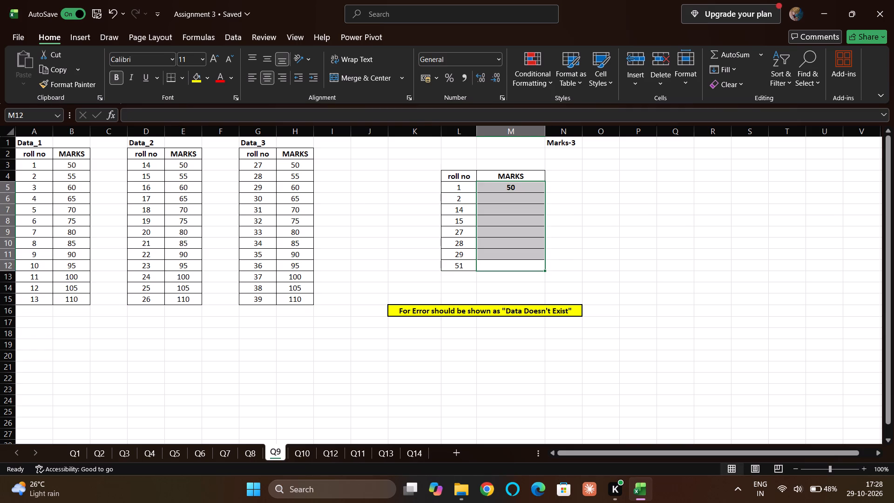
{"action": "key", "text": "ctrl+d"}
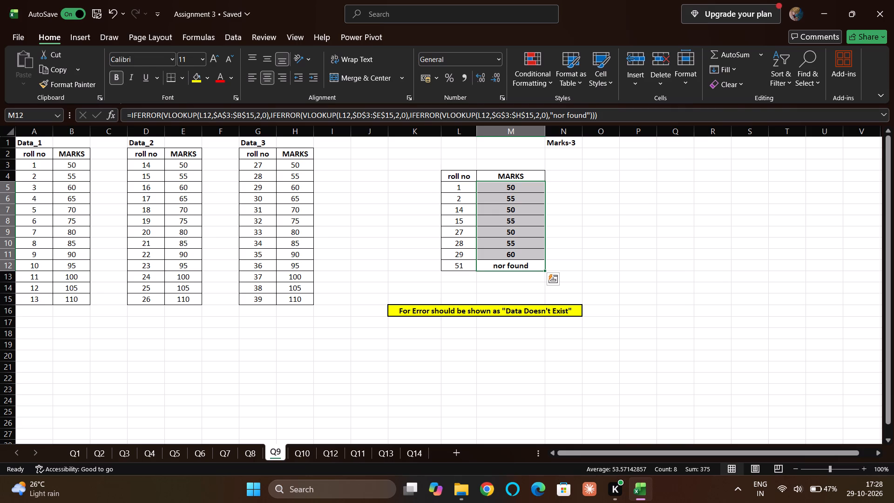
Change the roll number in L11 to 35.
{"action": "left_click", "coordinate": [467, 255]}
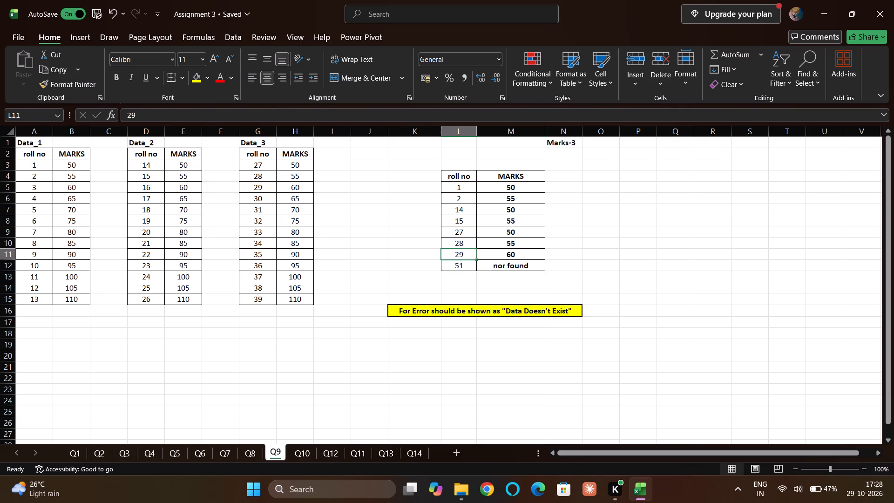
{"action": "double_click", "coordinate": [467, 255]}
{"action": "key", "text": "BackSpace"}
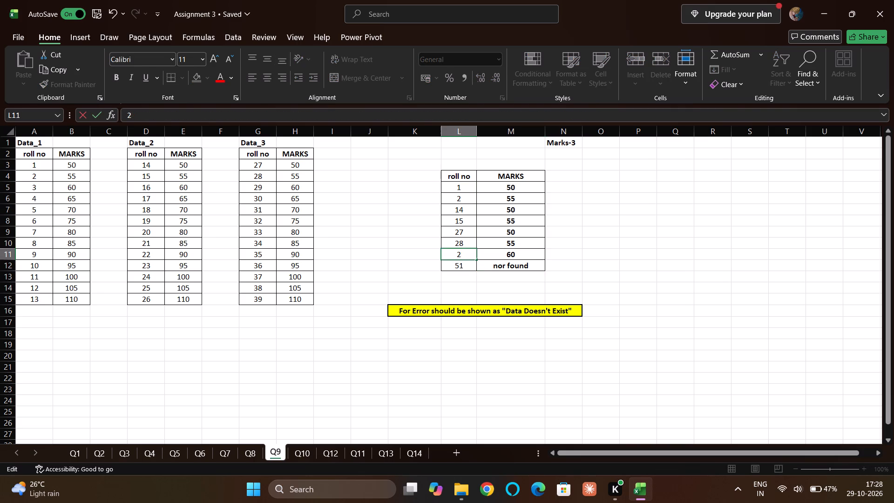
{"action": "key", "text": "BackSpace"}
{"action": "type", "text": "35"}
{"action": "key", "text": "Return"}
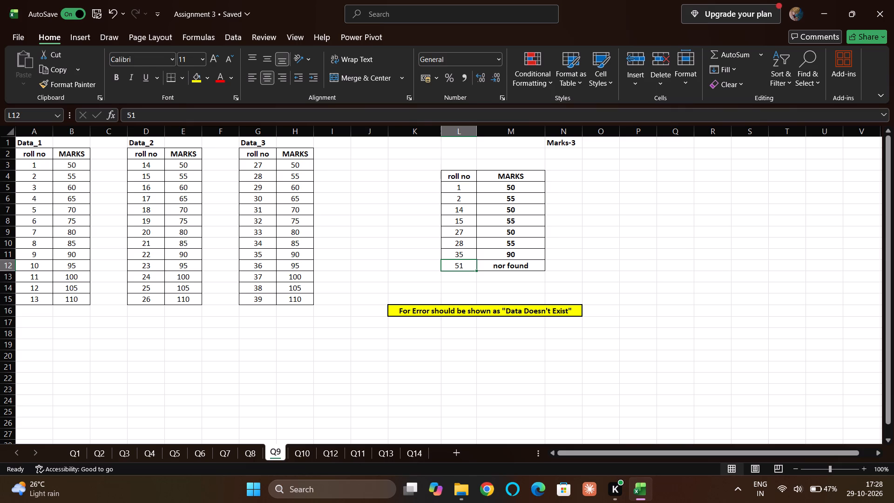
Correct the final fallback text in the M5 formula to "not found".
{"action": "left_click", "coordinate": [513, 266]}
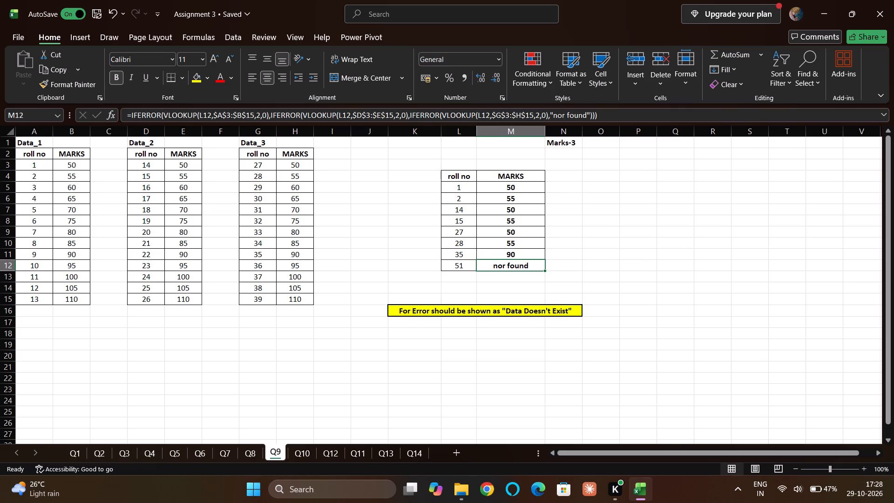
{"action": "double_click", "coordinate": [527, 188]}
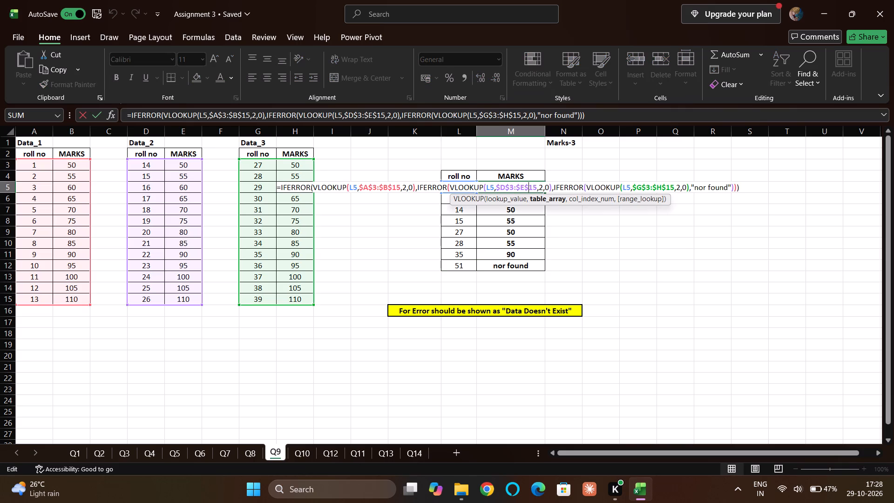
{"action": "left_click", "coordinate": [705, 188]}
{"action": "key", "text": "BackSpace"}
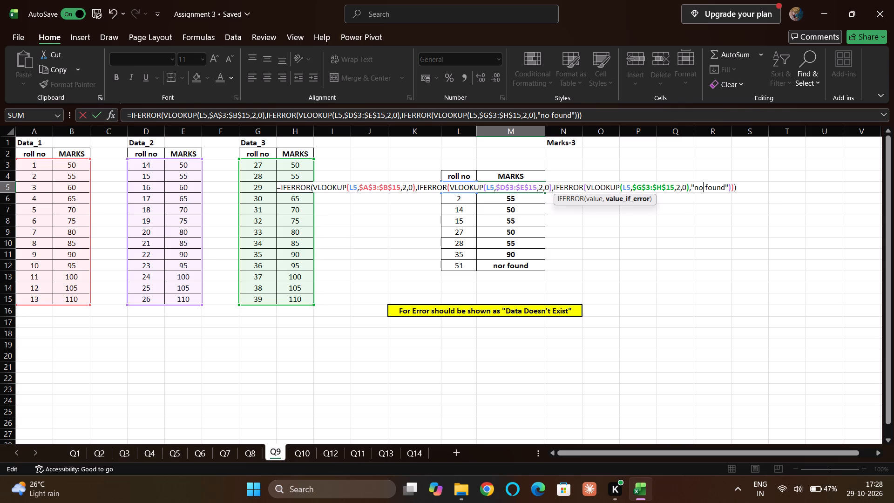
{"action": "key", "text": "t"}
{"action": "key", "text": "Return"}
Fill the corrected M5 formula down through M12, leaving the MARKS header out of the filled range.
{"action": "key", "text": "Left"}
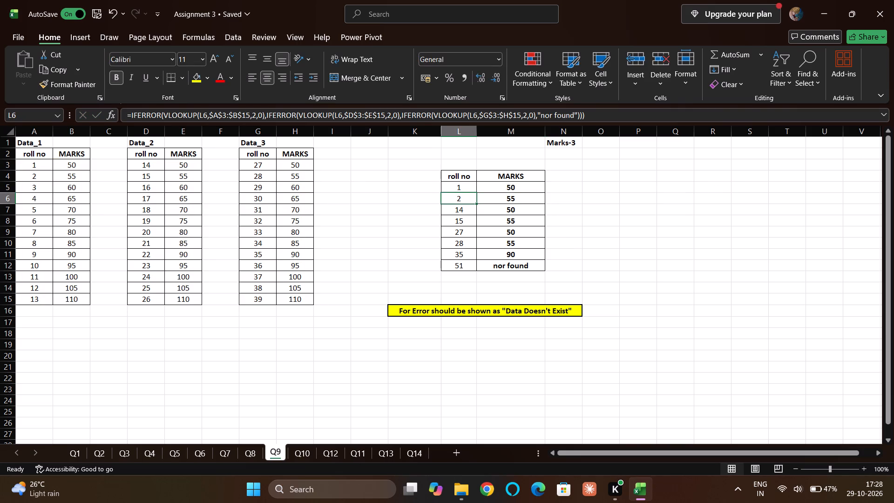
{"action": "key", "text": "ctrl+Down"}
{"action": "key", "text": "Right"}
{"action": "key", "text": "ctrl+shift+Up"}
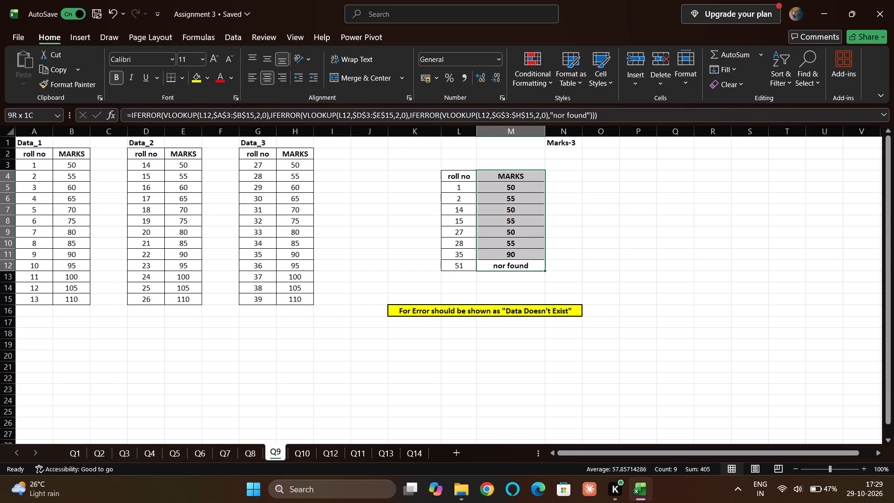
{"action": "key", "text": "ctrl+d"}
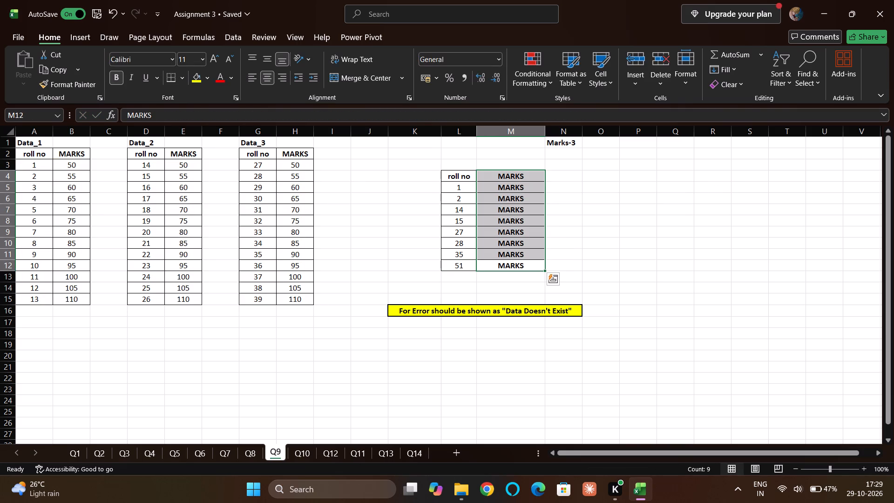
{"action": "key", "text": "ctrl+z"}
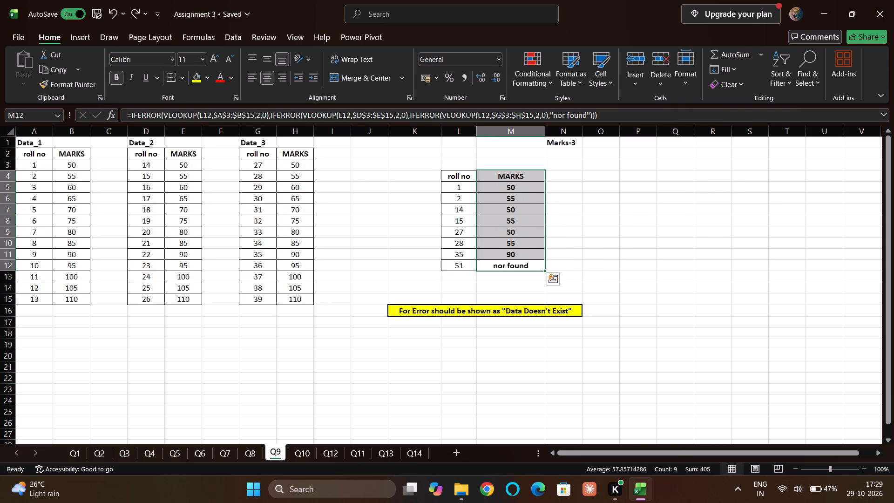
{"action": "key", "text": "shift+Down"}
{"action": "key", "text": "ctrl+d"}
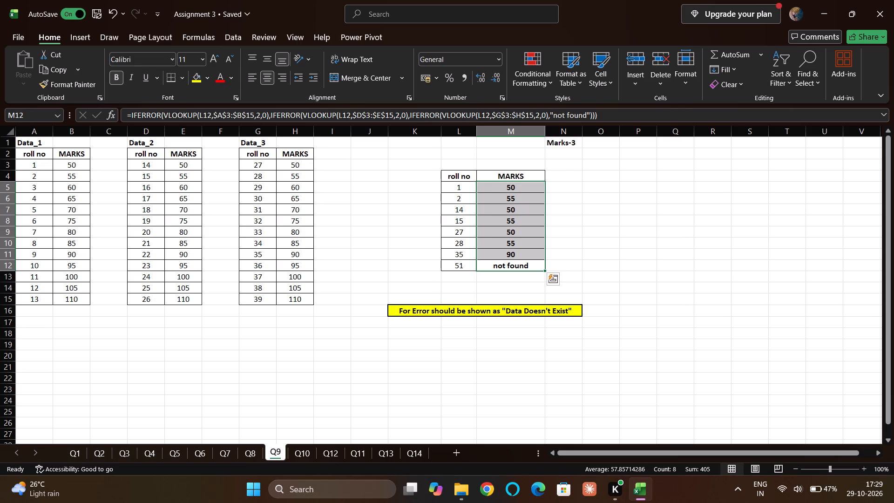
{"action": "left_click", "coordinate": [705, 188]}
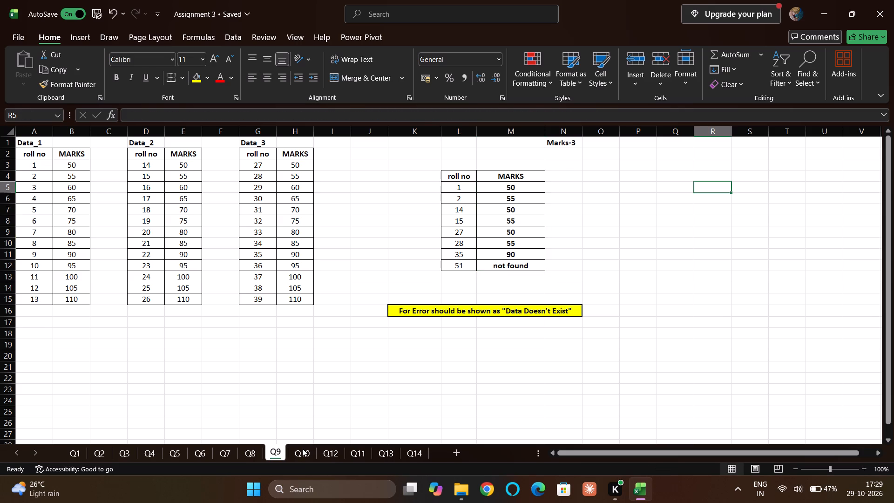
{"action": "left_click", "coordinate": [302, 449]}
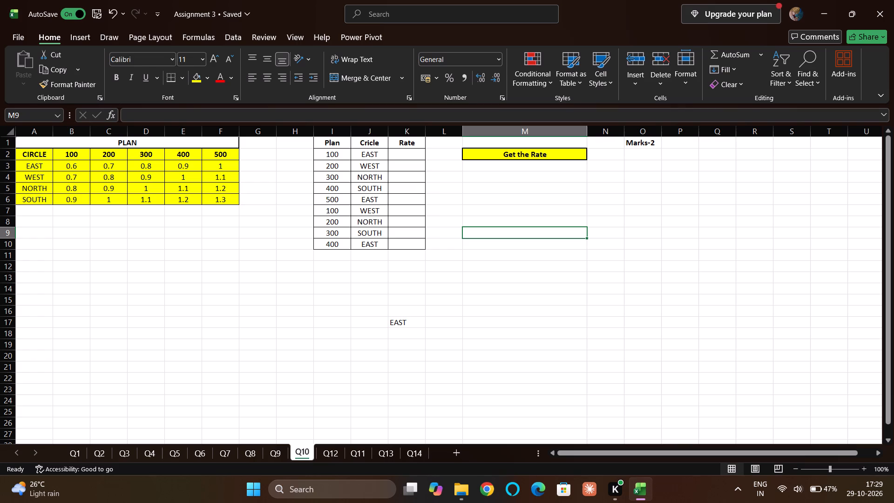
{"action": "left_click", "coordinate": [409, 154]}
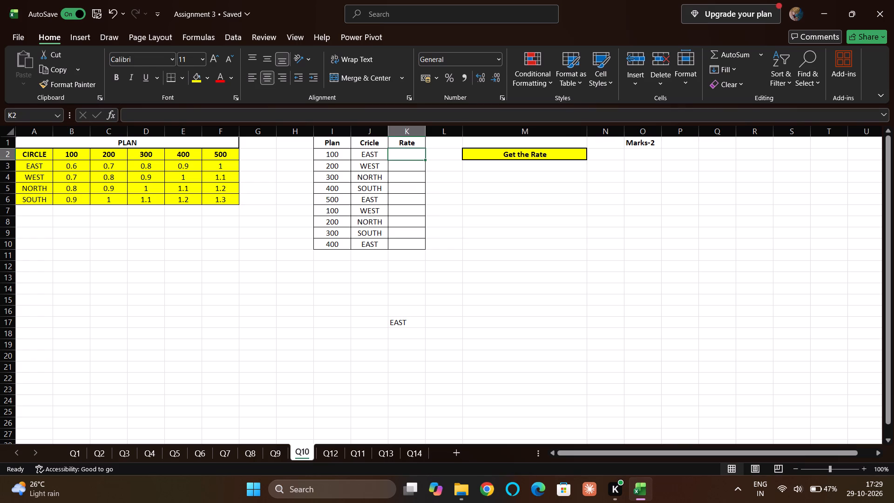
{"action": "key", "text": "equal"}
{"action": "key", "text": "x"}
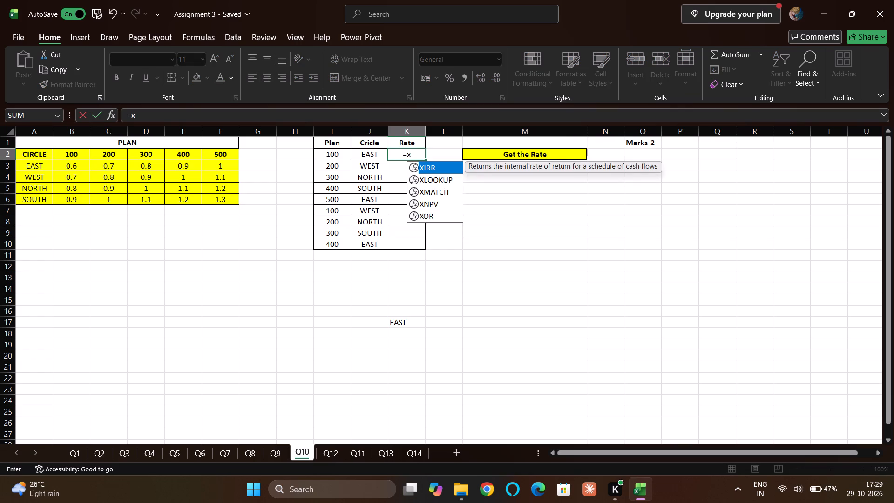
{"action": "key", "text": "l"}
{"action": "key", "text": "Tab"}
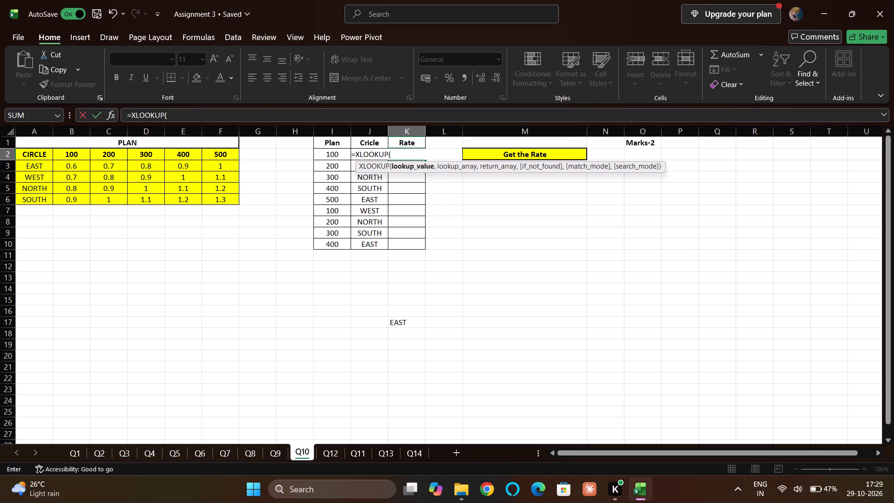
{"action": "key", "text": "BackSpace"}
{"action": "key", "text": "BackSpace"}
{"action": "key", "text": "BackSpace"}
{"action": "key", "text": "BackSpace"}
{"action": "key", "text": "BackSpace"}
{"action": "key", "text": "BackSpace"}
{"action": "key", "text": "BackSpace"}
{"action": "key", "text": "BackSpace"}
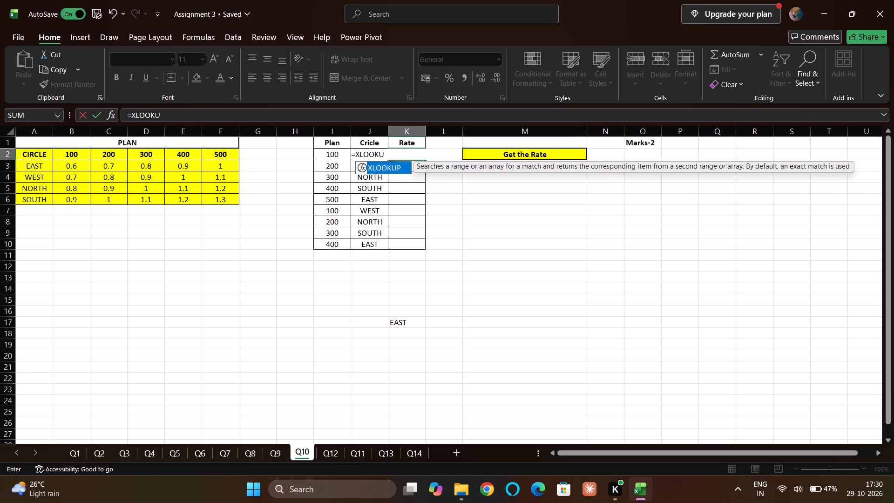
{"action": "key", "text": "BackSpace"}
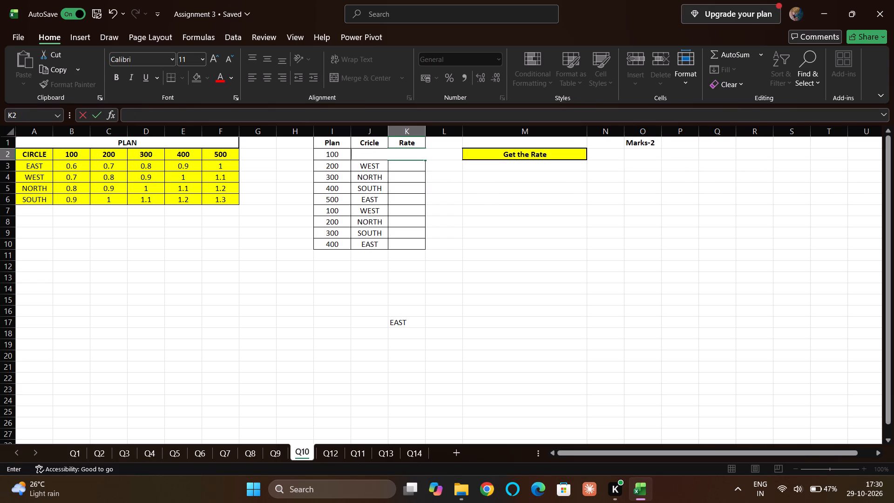
Look at the Q12 sheet, and examine the existing formula in K17 of the Q10 sheet.
{"action": "left_click", "coordinate": [325, 452]}
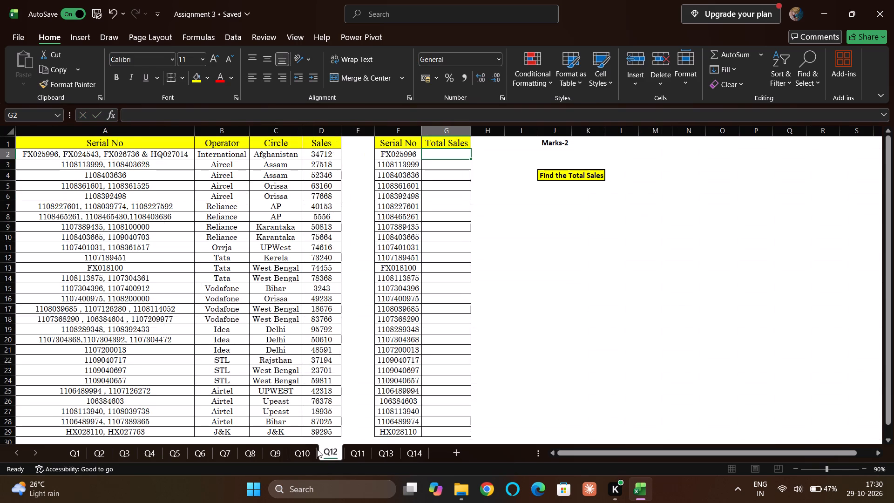
{"action": "left_click", "coordinate": [307, 452]}
{"action": "left_click", "coordinate": [403, 321]}
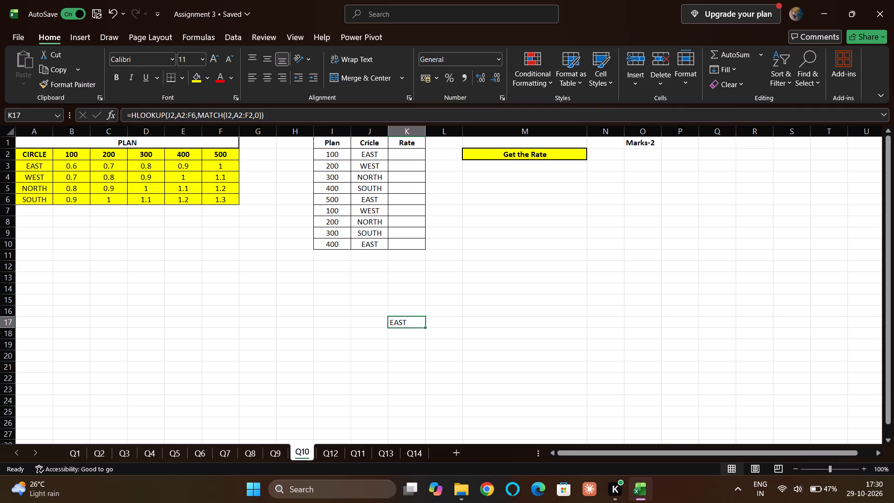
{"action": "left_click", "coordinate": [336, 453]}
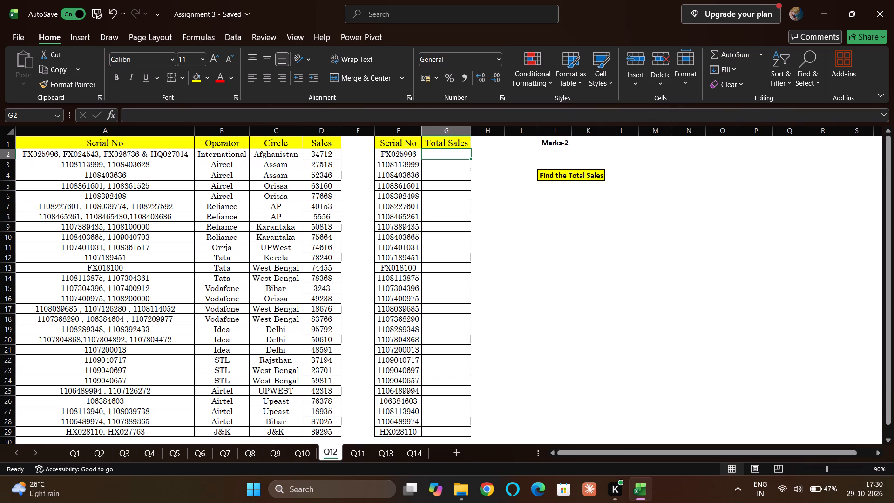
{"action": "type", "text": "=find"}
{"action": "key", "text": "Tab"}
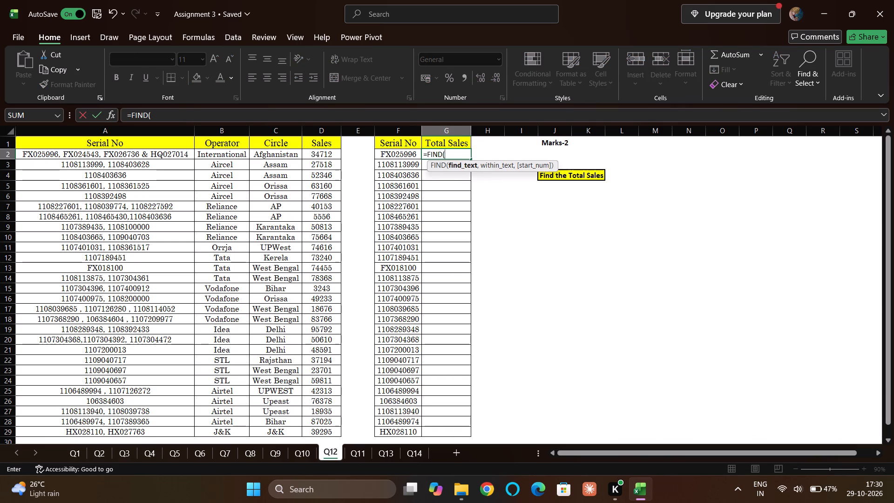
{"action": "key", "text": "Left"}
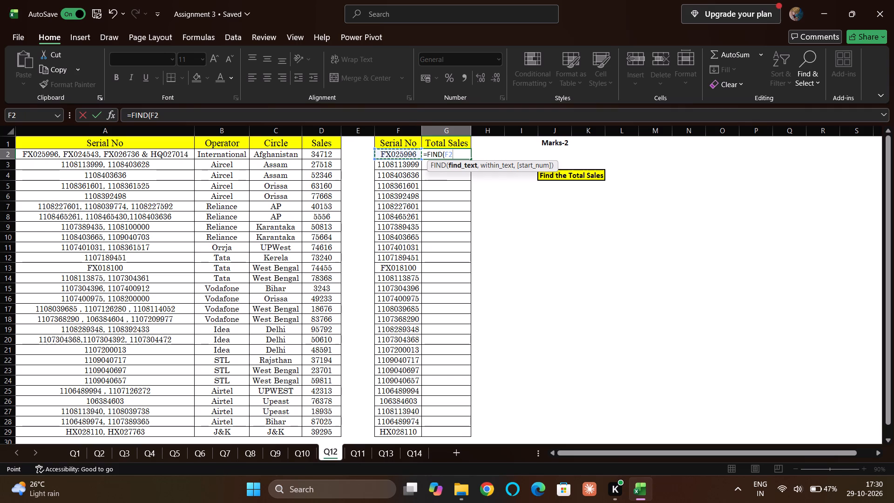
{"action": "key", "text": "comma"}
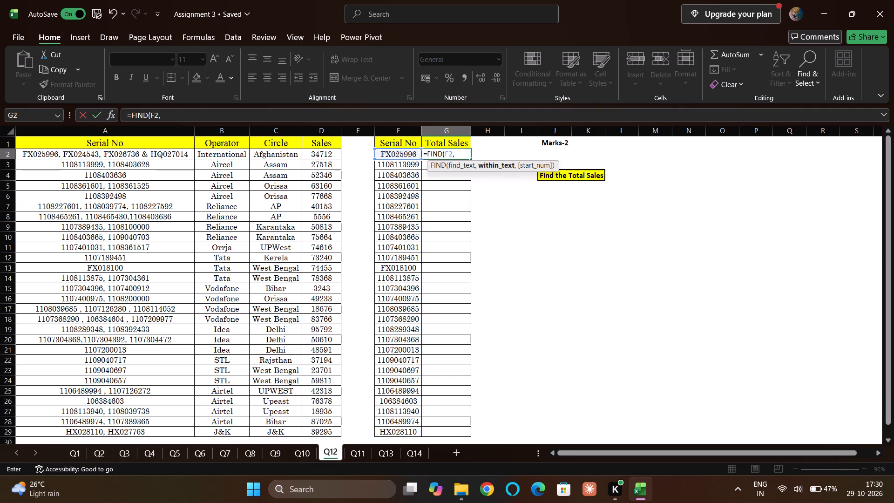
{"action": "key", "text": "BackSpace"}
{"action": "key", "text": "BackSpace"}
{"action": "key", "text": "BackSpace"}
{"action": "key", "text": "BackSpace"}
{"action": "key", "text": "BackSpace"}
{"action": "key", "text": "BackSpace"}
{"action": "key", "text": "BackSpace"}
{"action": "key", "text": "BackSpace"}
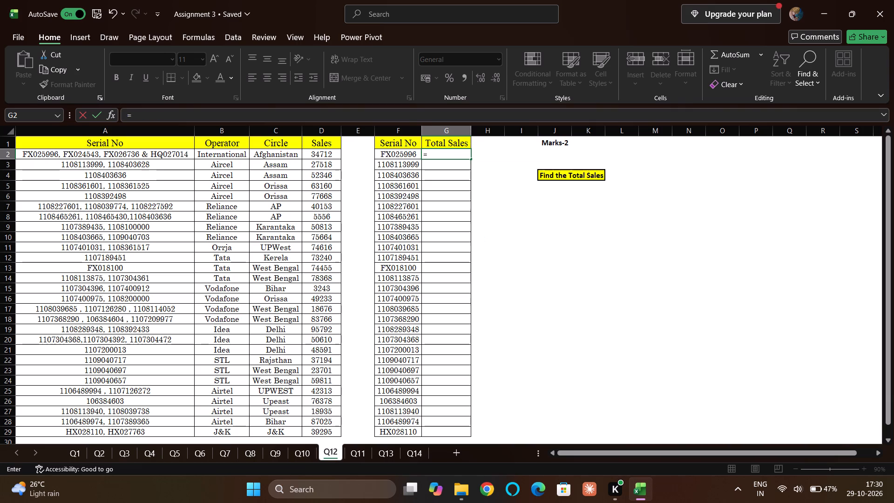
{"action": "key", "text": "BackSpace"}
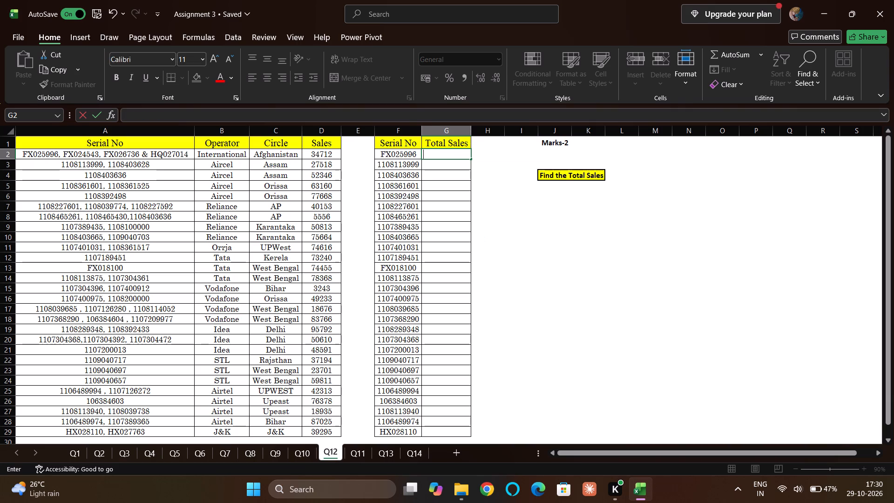
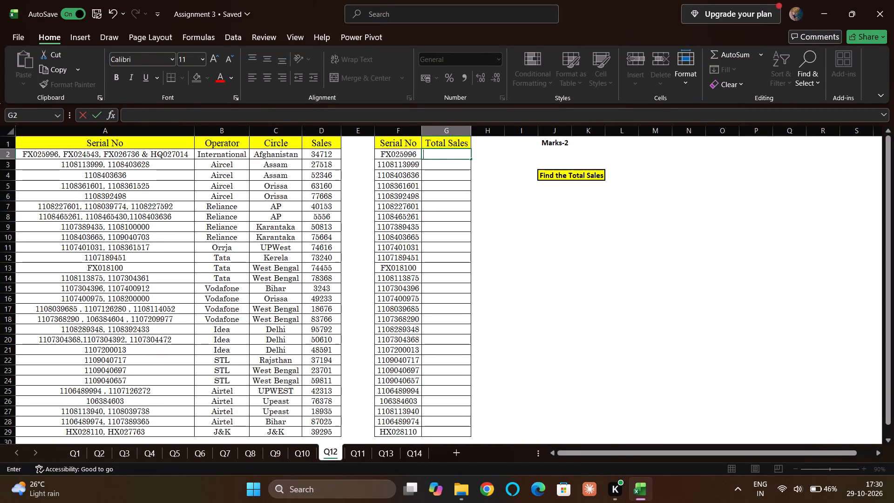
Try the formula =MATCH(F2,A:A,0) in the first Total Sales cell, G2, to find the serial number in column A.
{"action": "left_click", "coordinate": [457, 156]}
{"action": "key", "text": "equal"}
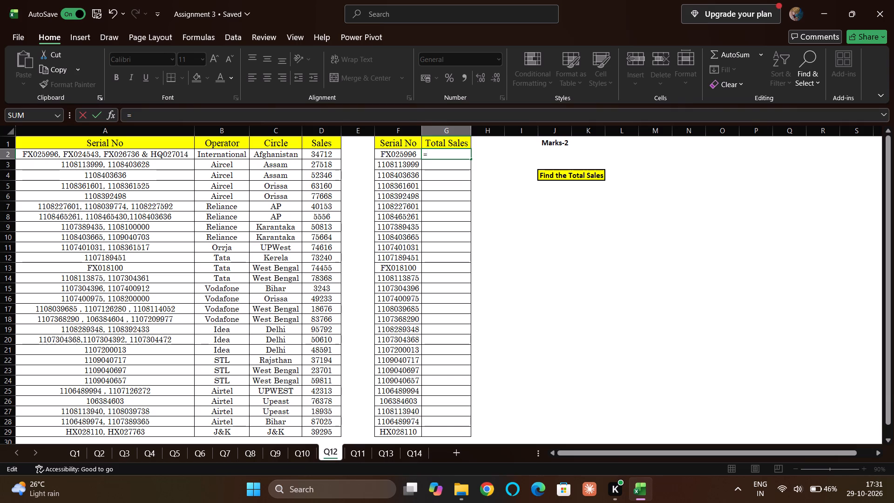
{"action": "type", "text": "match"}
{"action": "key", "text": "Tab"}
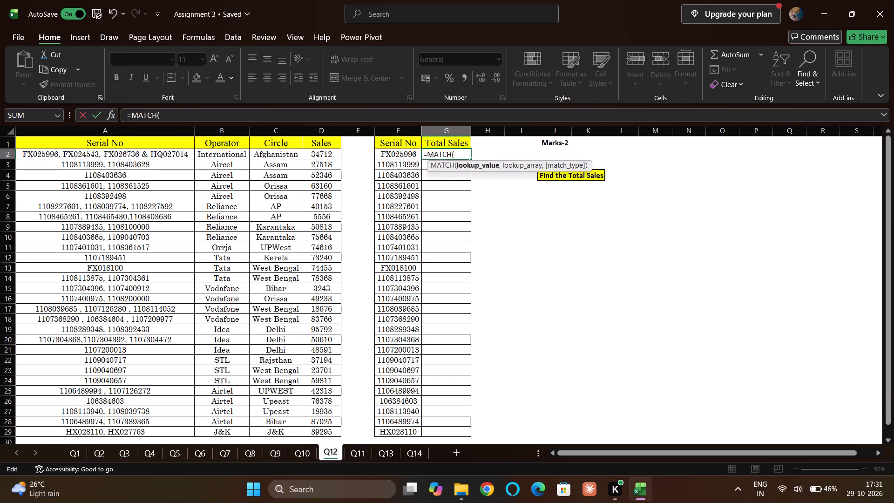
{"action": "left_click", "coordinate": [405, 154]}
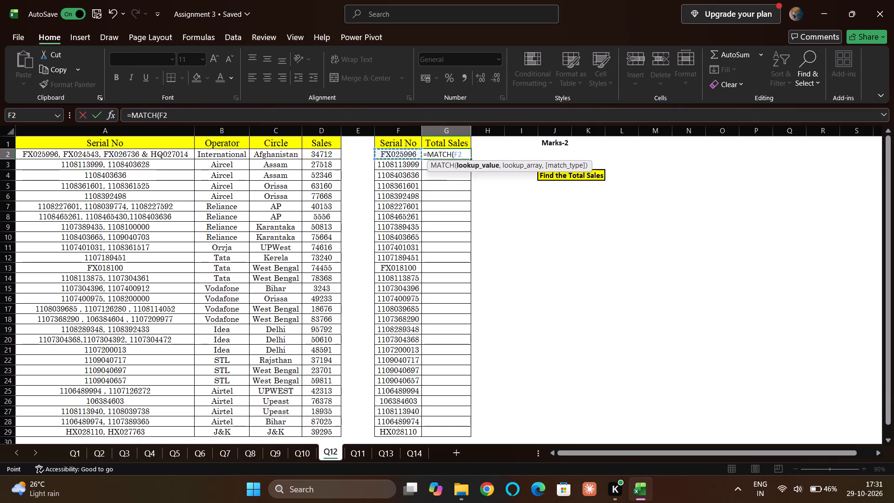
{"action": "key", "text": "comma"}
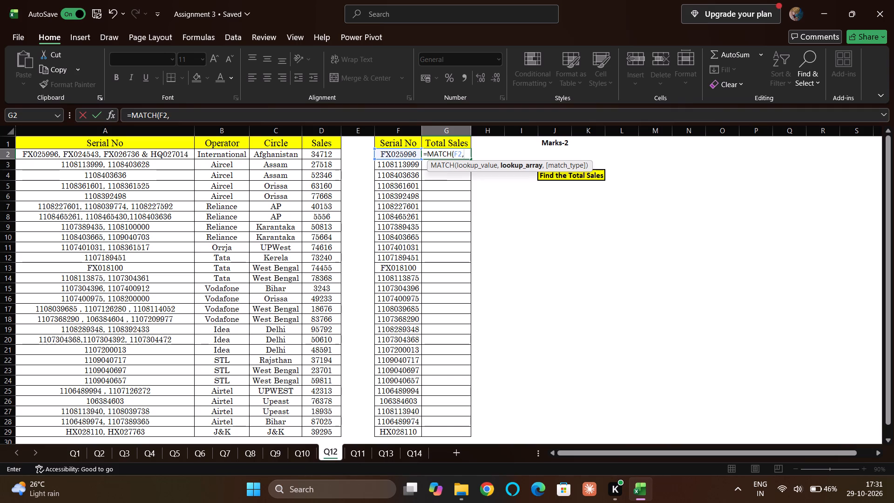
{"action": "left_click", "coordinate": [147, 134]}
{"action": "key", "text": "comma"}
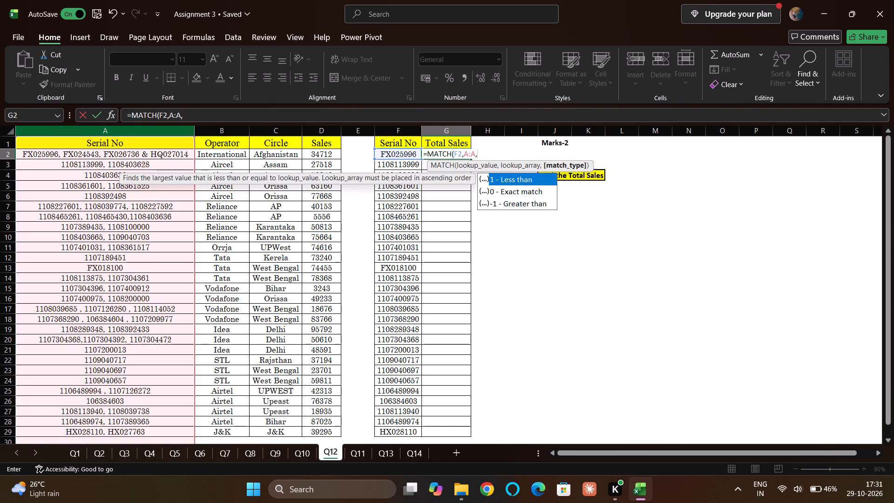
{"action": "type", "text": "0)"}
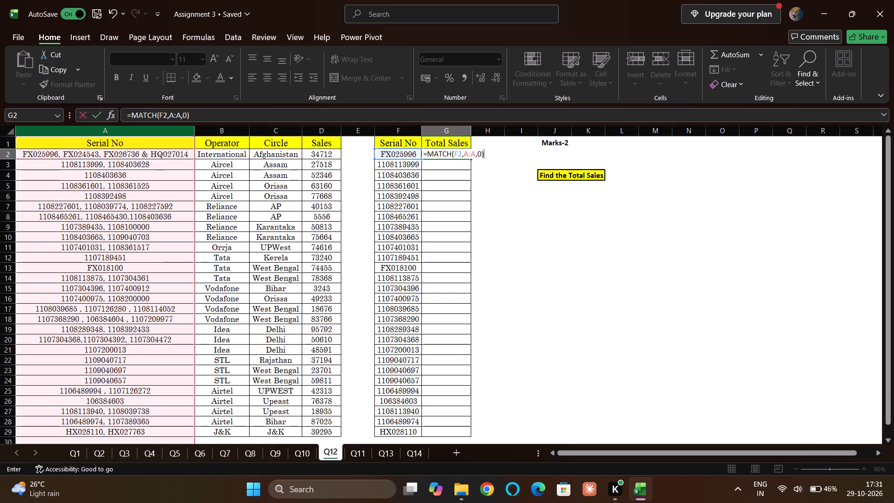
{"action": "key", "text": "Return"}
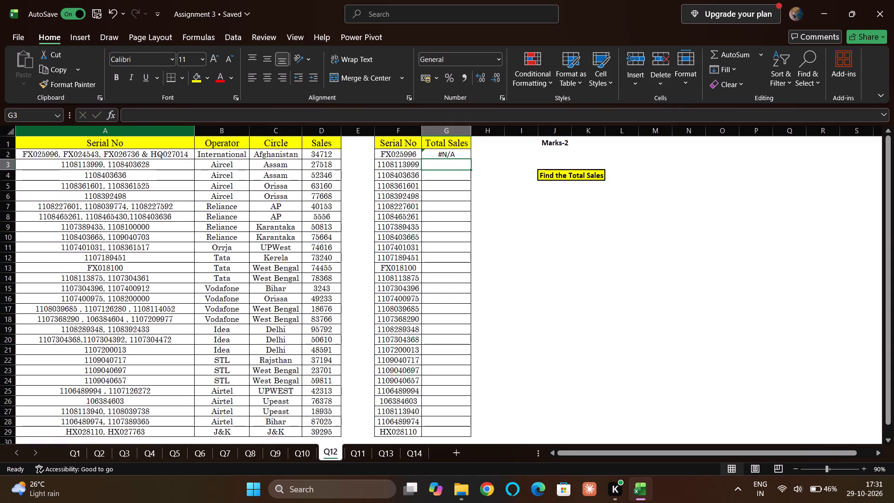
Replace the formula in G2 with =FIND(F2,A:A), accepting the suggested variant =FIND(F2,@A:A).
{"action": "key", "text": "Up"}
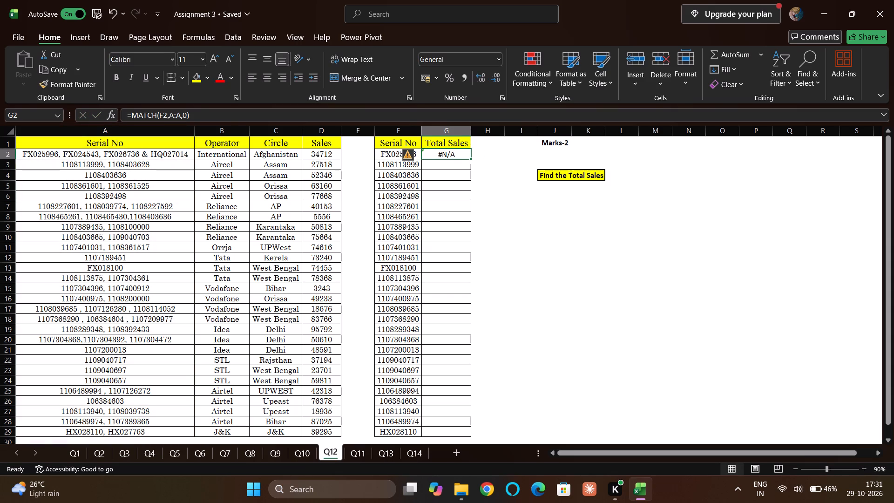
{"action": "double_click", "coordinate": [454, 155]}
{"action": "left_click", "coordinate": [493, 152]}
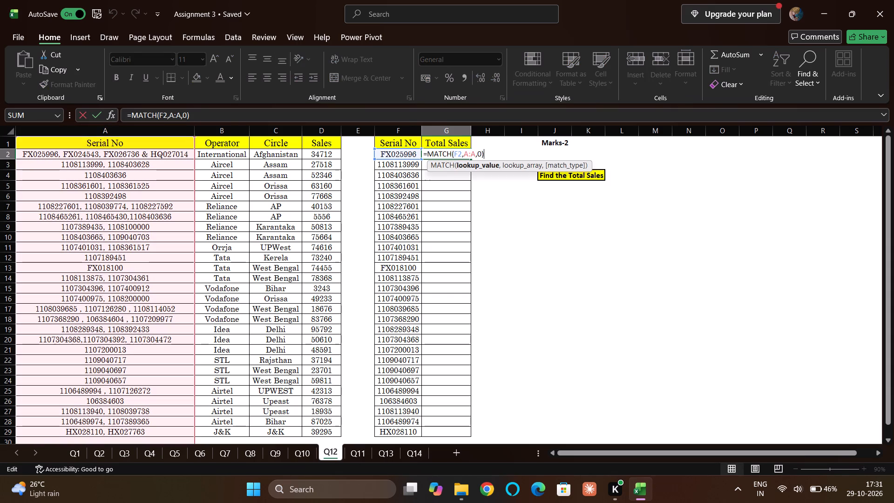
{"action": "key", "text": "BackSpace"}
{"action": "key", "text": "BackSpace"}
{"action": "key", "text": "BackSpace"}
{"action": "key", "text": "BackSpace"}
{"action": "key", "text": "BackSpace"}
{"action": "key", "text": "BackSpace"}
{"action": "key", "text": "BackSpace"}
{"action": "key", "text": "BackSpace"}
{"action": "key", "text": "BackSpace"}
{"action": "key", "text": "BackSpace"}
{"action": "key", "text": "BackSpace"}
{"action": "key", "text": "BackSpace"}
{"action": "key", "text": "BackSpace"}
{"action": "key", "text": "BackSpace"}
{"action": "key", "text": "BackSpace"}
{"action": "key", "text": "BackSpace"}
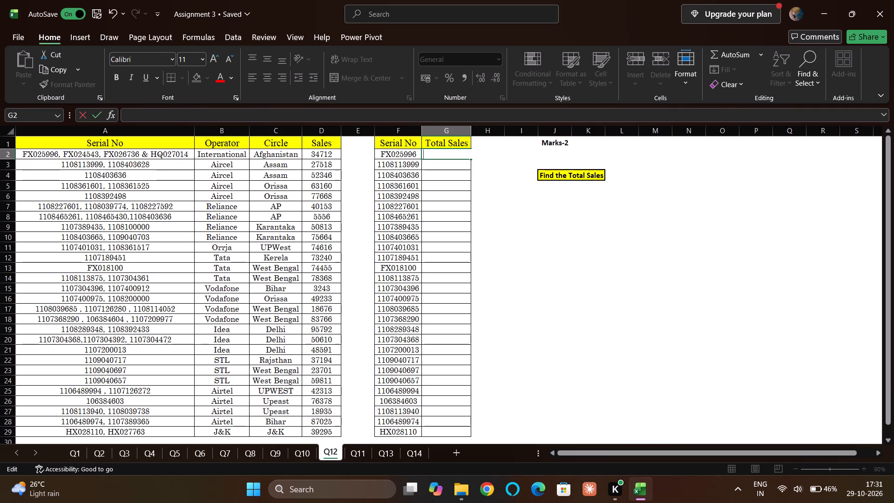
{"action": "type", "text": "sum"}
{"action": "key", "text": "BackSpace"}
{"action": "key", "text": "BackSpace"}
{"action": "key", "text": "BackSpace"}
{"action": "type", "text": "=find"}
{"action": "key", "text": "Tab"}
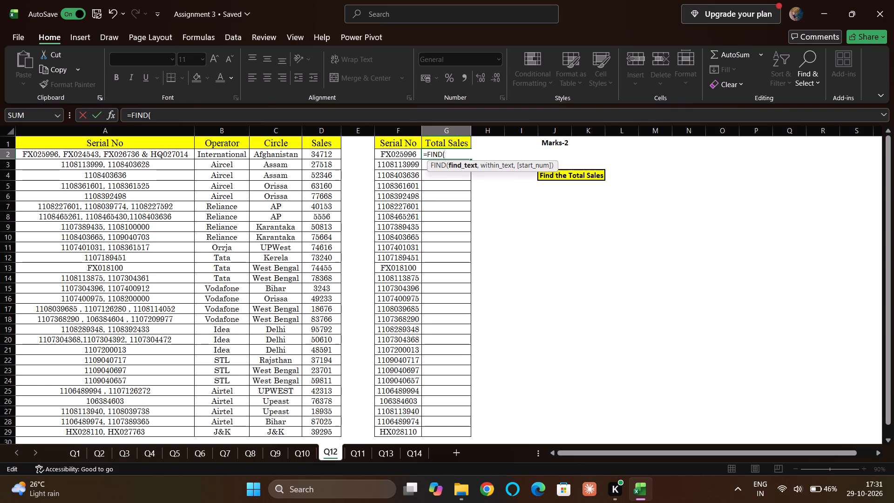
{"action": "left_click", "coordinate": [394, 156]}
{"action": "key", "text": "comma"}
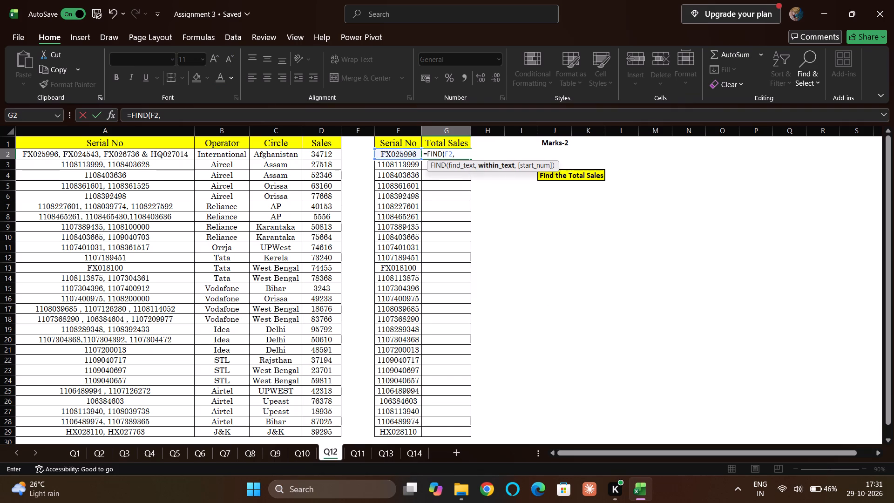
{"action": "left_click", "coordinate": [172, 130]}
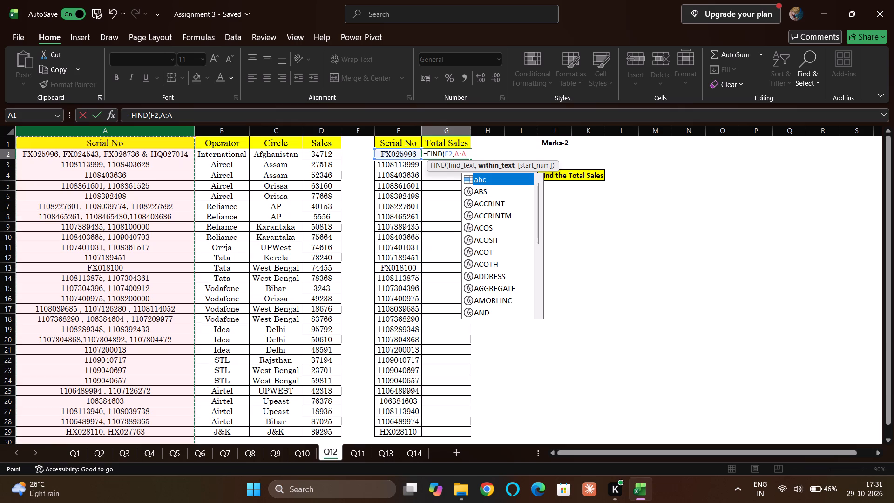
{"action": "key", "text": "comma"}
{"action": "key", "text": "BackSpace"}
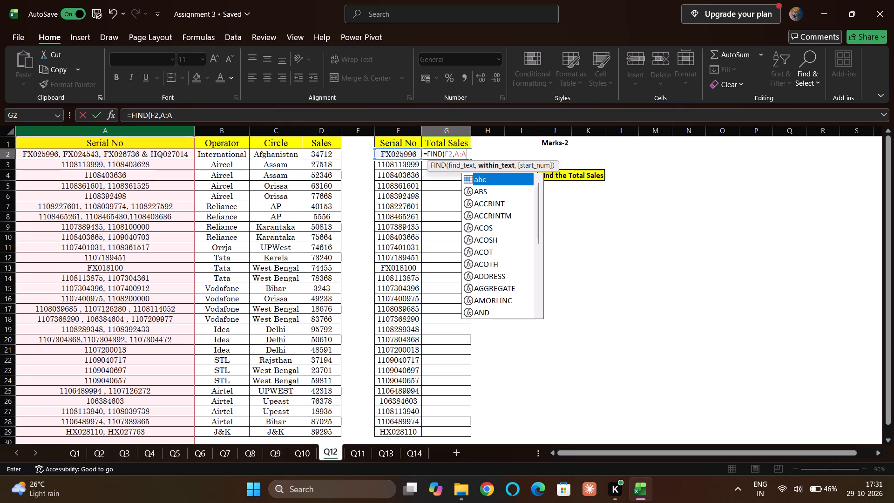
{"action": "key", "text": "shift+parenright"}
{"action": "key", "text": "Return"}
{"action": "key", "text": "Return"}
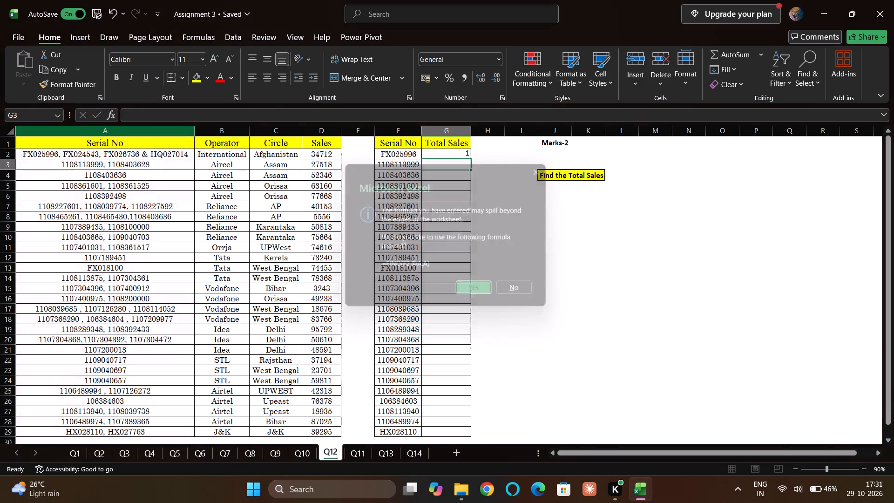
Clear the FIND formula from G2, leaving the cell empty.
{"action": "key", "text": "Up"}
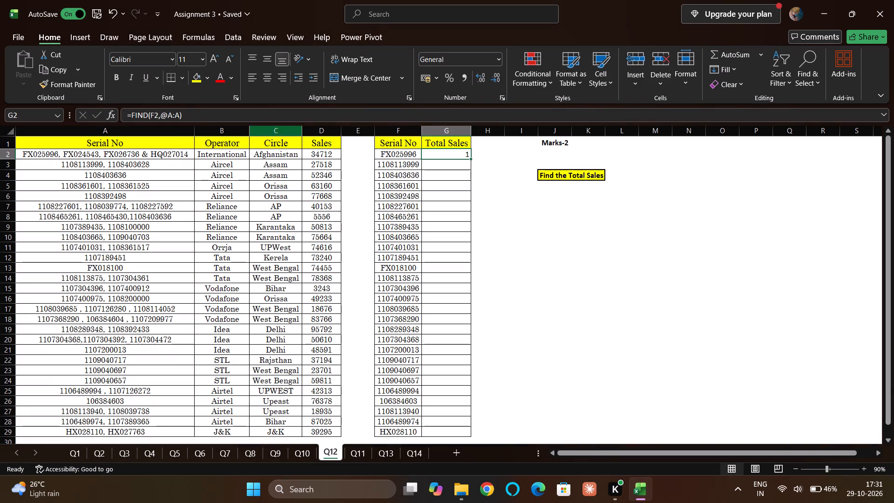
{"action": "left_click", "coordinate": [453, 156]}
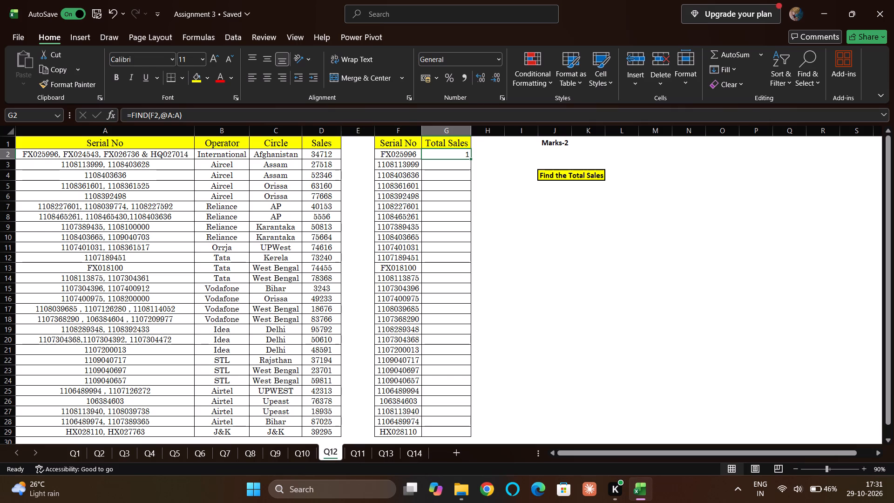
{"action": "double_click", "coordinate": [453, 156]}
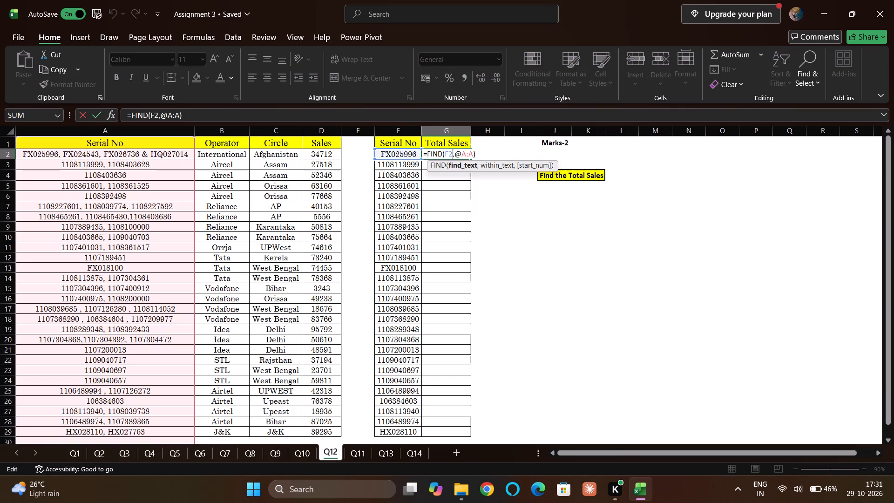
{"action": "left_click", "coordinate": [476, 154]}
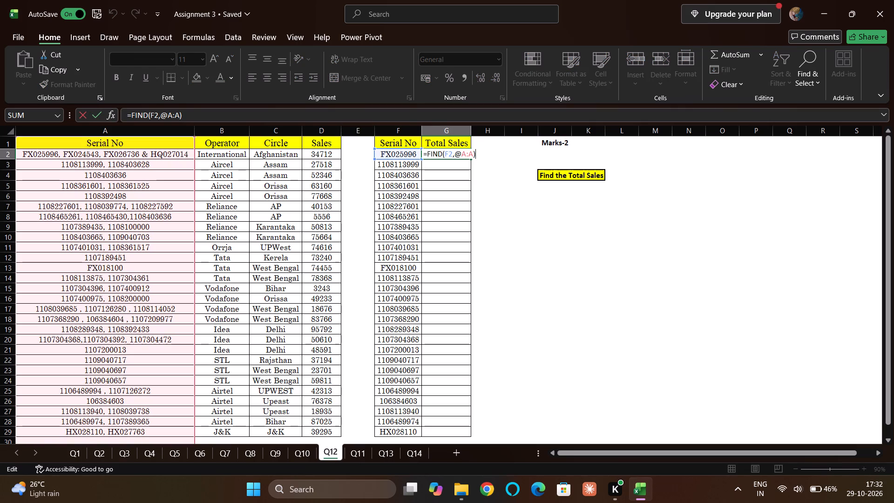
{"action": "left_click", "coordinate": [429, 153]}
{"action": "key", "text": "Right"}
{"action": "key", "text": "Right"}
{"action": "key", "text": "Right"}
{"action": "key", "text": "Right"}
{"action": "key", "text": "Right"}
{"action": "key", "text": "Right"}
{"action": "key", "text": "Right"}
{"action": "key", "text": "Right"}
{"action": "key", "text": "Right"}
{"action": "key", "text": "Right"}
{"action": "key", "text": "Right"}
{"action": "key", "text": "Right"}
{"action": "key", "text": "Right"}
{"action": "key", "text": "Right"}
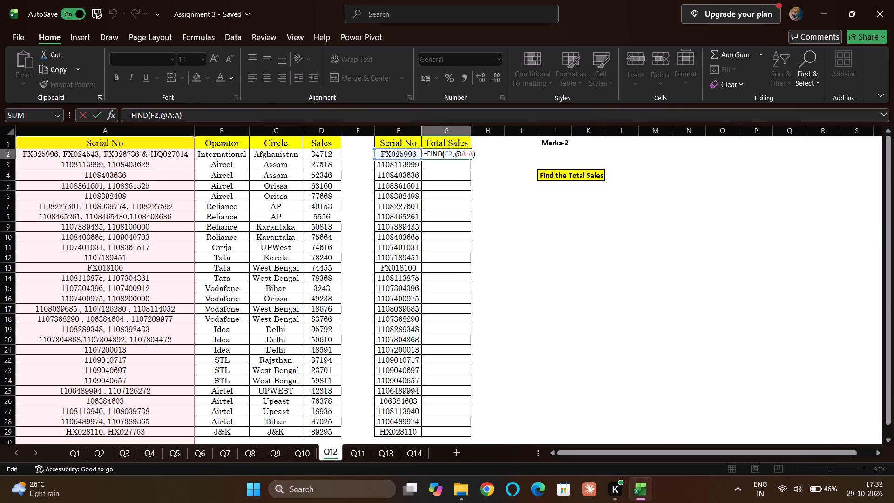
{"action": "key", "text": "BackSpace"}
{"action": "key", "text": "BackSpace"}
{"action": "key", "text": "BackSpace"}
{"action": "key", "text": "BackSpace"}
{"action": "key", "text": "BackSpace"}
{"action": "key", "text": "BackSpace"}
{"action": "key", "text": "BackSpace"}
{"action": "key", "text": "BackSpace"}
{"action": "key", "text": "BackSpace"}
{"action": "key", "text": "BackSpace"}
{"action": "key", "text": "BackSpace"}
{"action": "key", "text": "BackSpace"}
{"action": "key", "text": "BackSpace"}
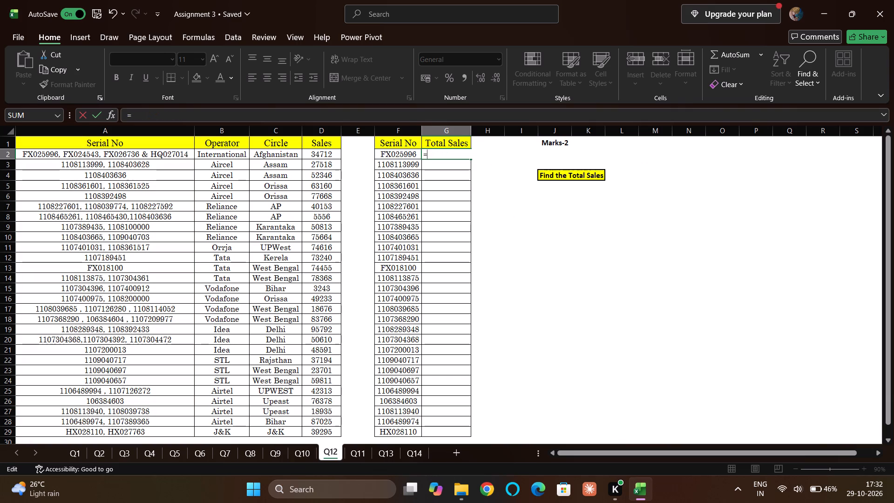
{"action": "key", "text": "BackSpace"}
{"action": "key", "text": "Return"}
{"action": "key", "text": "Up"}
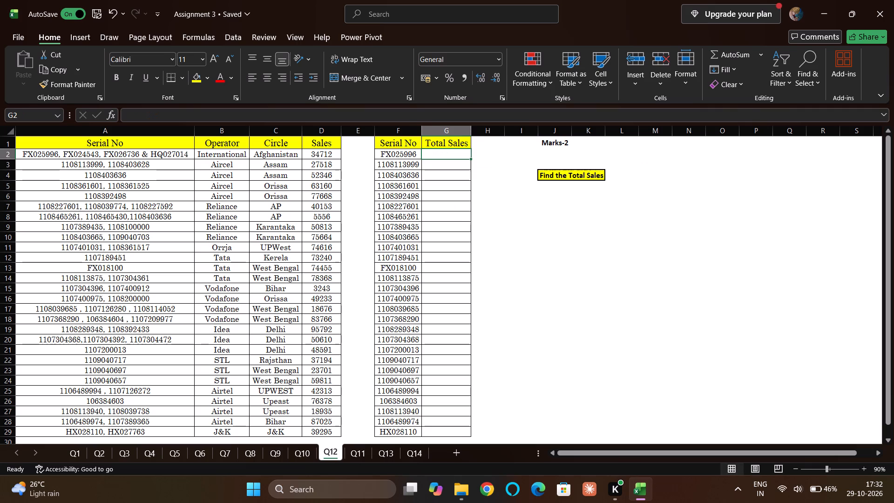
Look at the questions on the Q11 and Q13 sheets.
{"action": "left_click", "coordinate": [362, 455]}
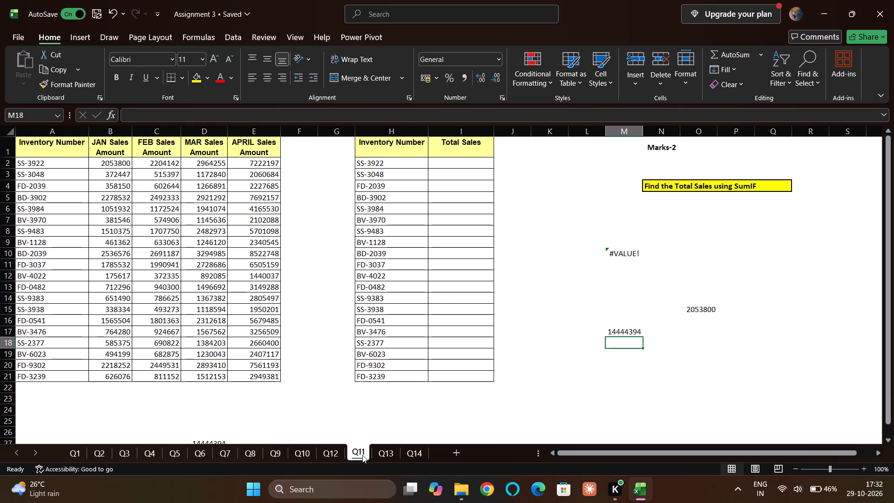
{"action": "left_click", "coordinate": [392, 452]}
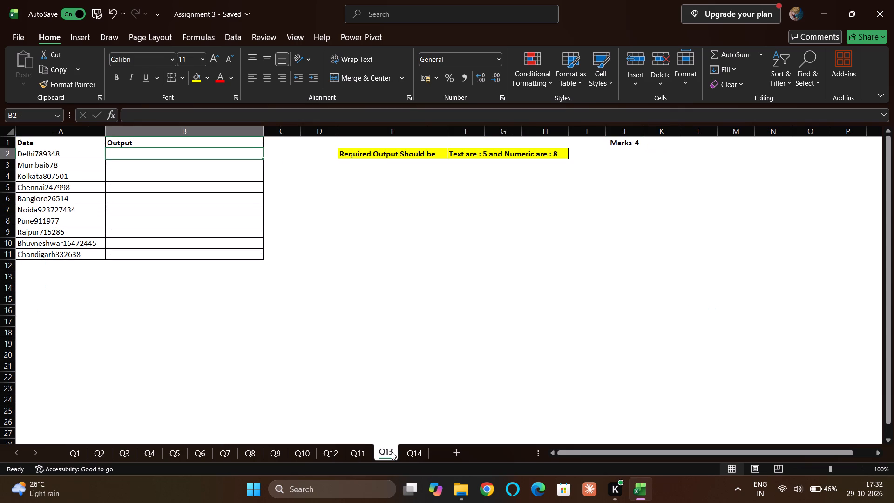
On the Q14 sheet, start a formula in C2 under First Name.
{"action": "left_click", "coordinate": [411, 454]}
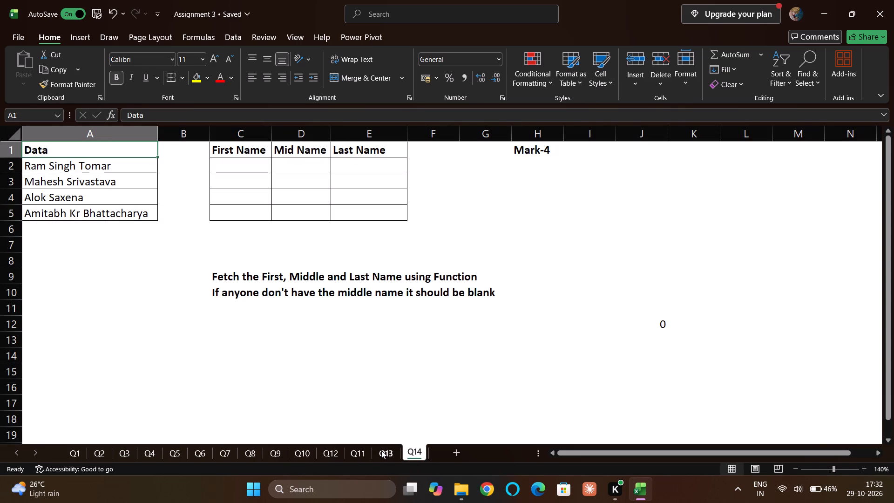
{"action": "left_click", "coordinate": [251, 168]}
{"action": "key", "text": "equal"}
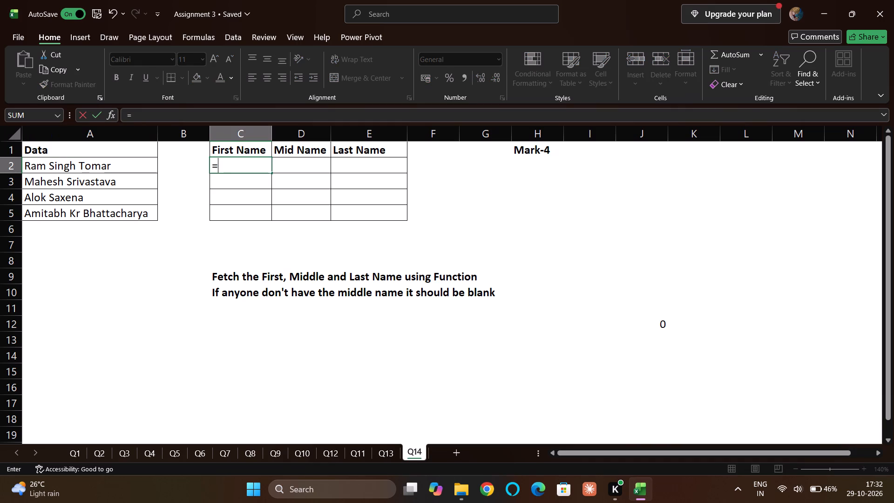
{"action": "type", "text": "fire"}
{"action": "key", "text": "BackSpace"}
{"action": "key", "text": "BackSpace"}
{"action": "key", "text": "BackSpace"}
{"action": "key", "text": "BackSpace"}
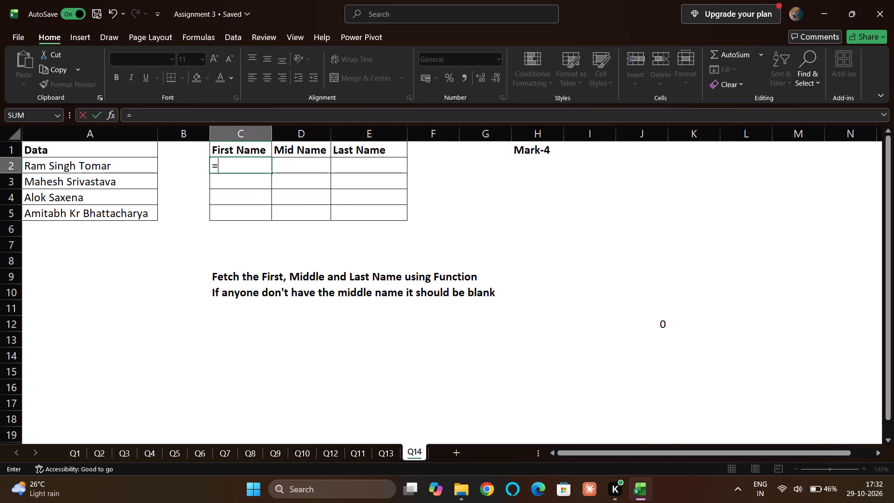
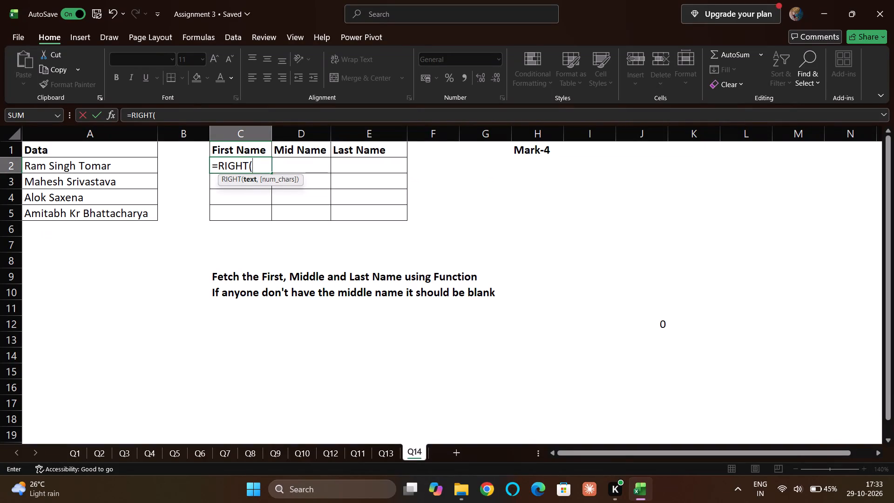
Replace the RIGHT function in C2's formula with LEFT, using A2 as its text.
{"action": "key", "text": "BackSpace"}
{"action": "key", "text": "BackSpace"}
{"action": "key", "text": "BackSpace"}
{"action": "key", "text": "BackSpace"}
{"action": "key", "text": "BackSpace"}
{"action": "key", "text": "BackSpace"}
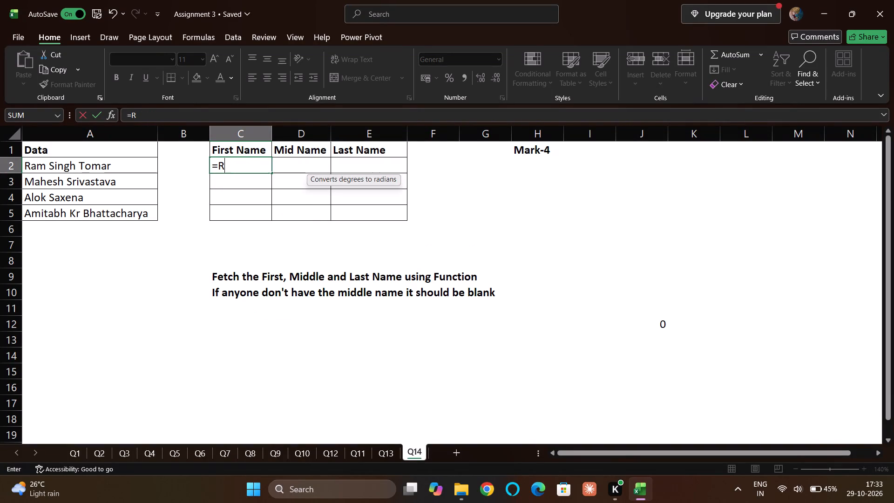
{"action": "type", "text": "left"}
{"action": "key", "text": "Tab"}
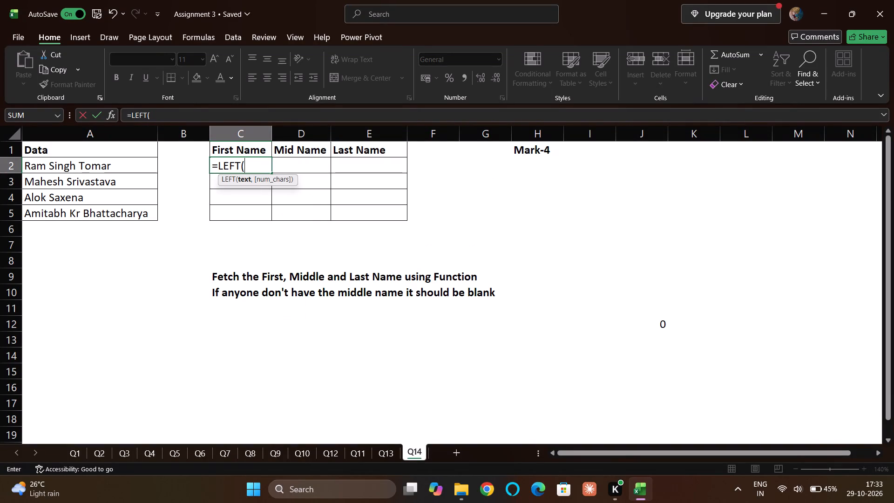
{"action": "left_click", "coordinate": [126, 163]}
{"action": "key", "text": "comma"}
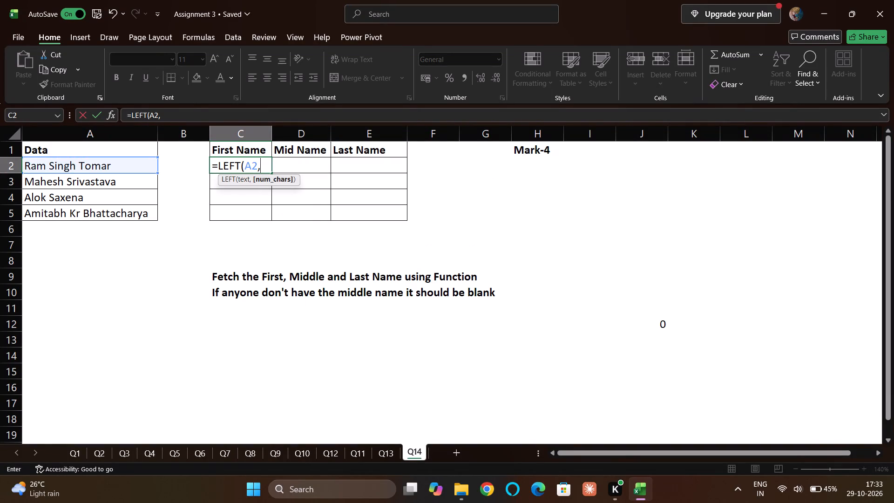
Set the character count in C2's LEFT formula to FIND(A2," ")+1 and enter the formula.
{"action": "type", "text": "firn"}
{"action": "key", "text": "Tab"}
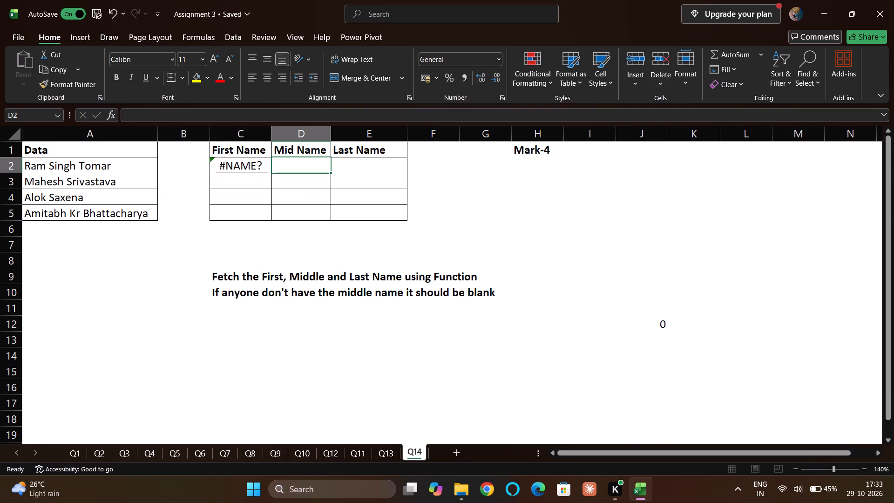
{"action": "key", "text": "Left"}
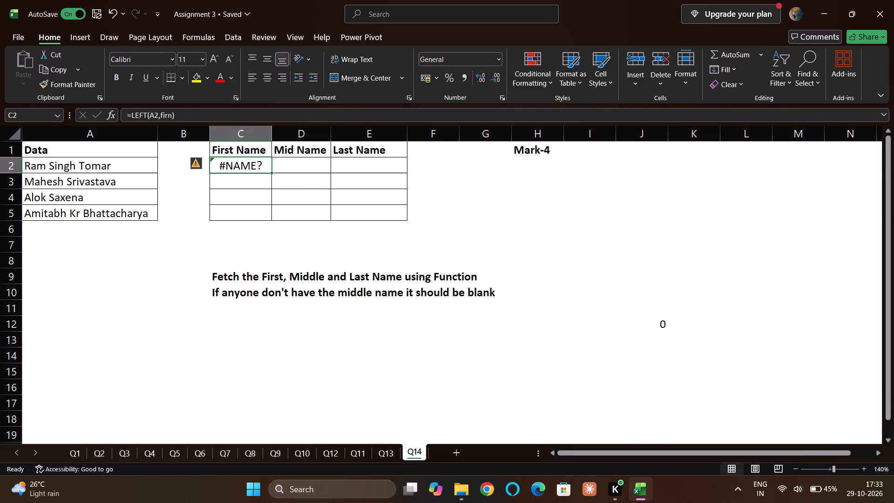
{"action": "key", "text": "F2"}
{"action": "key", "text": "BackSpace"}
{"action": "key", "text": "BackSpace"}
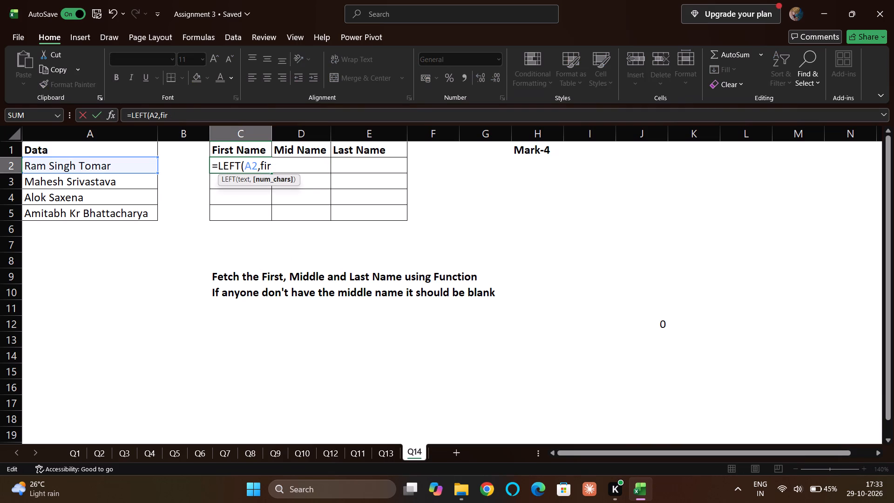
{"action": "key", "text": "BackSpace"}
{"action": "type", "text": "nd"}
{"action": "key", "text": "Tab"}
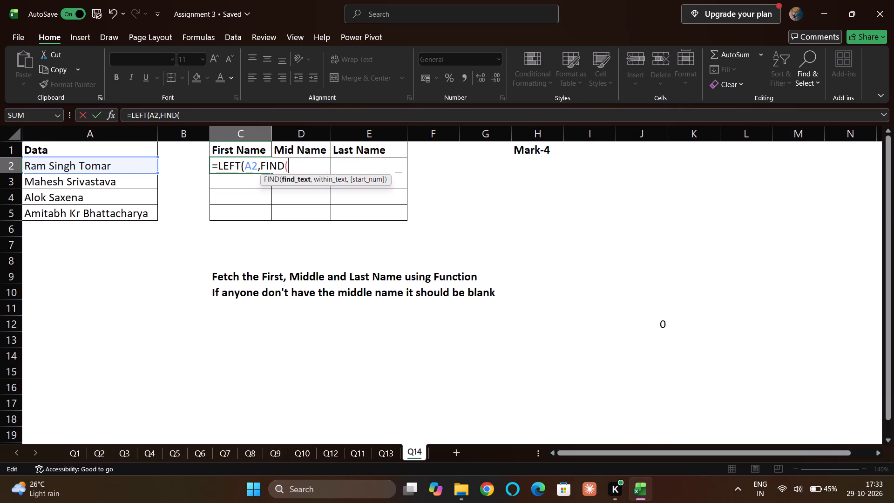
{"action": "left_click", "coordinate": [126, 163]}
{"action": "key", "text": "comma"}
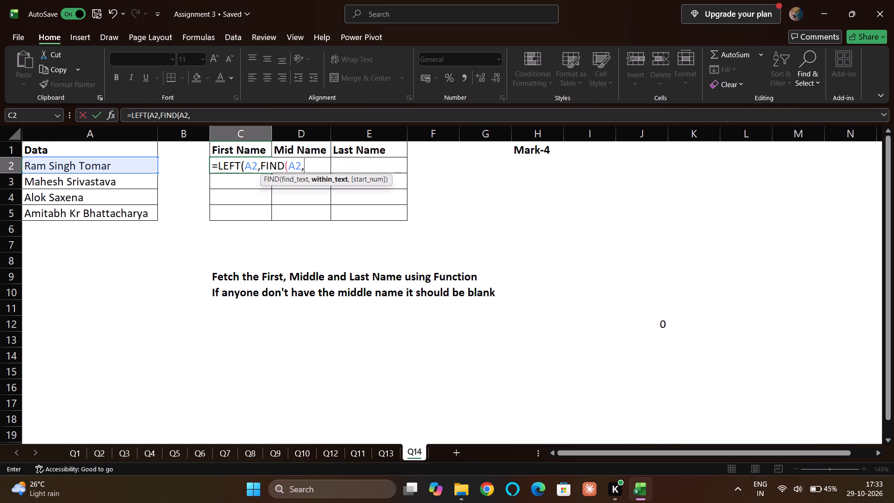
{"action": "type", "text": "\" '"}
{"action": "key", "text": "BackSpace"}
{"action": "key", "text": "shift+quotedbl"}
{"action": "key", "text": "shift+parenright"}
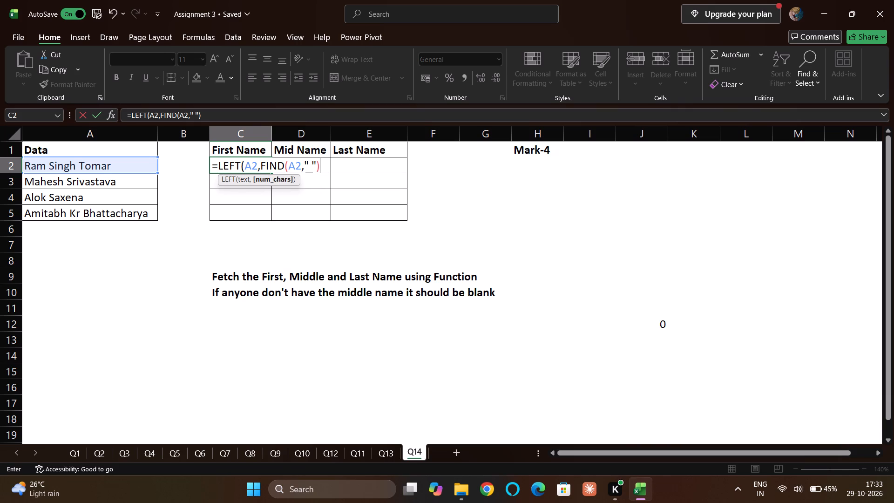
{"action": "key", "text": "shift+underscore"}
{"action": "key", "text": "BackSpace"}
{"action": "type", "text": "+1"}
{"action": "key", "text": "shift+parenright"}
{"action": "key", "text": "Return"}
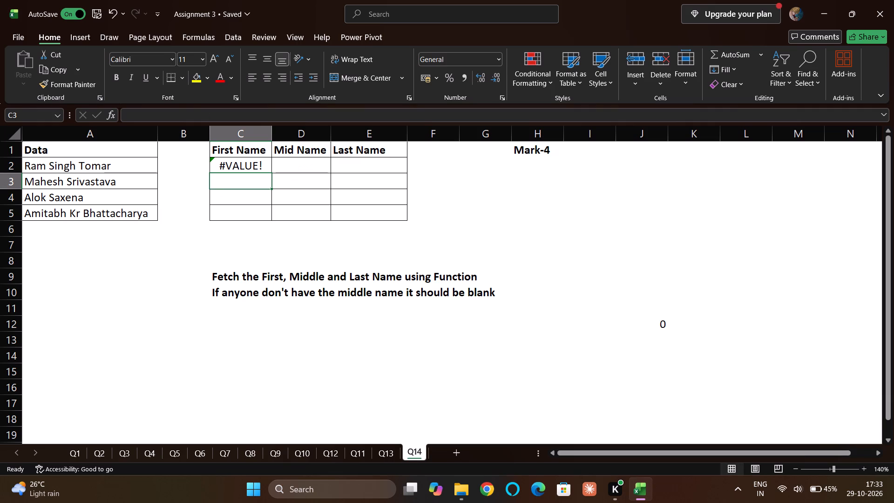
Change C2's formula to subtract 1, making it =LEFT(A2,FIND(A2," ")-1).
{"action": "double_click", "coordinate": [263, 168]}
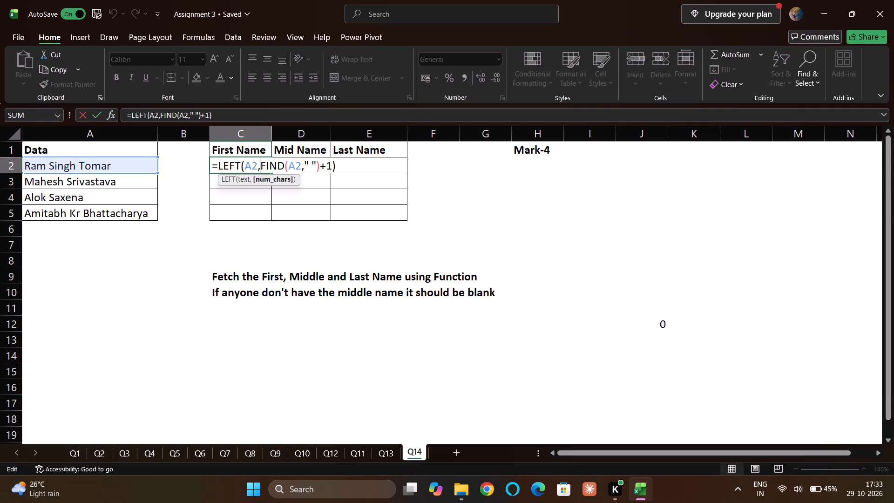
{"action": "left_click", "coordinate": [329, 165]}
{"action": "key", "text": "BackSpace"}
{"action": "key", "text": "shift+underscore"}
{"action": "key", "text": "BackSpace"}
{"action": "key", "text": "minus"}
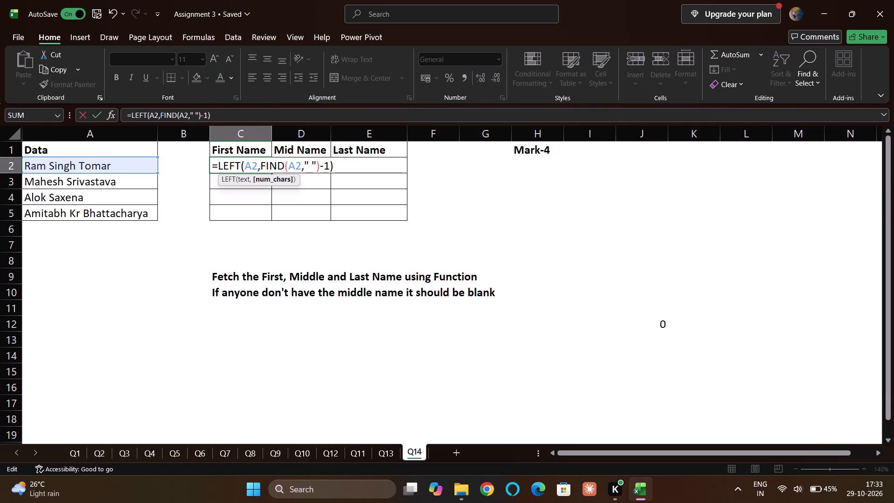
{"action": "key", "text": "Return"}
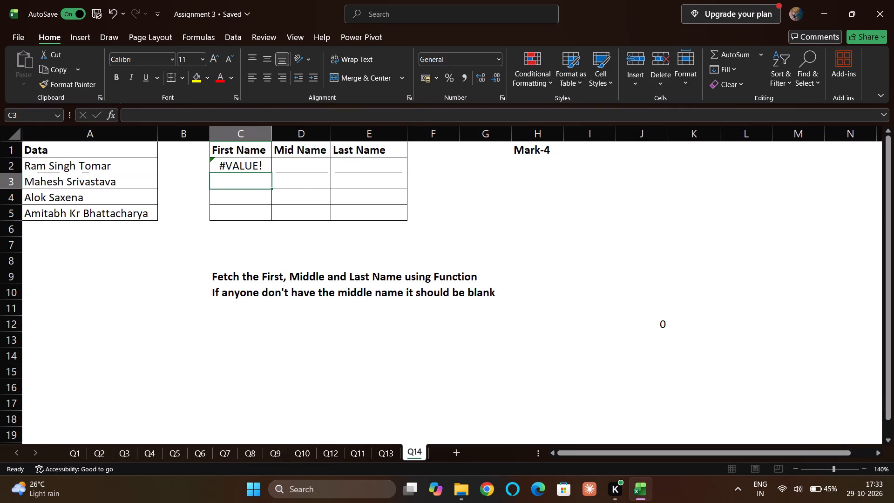
Rewrite the FIND part of C2's formula to get =LEFT(A2,FIND(" ",A2)+10), accepting the suggested correction.
{"action": "double_click", "coordinate": [242, 166]}
{"action": "left_click", "coordinate": [335, 165]}
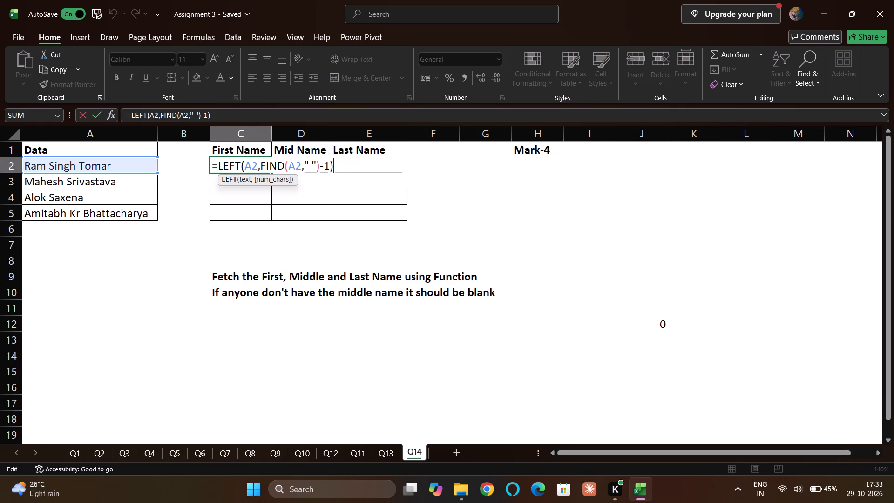
{"action": "key", "text": "BackSpace"}
{"action": "key", "text": "BackSpace"}
{"action": "key", "text": "BackSpace"}
{"action": "key", "text": "BackSpace"}
{"action": "key", "text": "BackSpace"}
{"action": "key", "text": "BackSpace"}
{"action": "key", "text": "BackSpace"}
{"action": "key", "text": "BackSpace"}
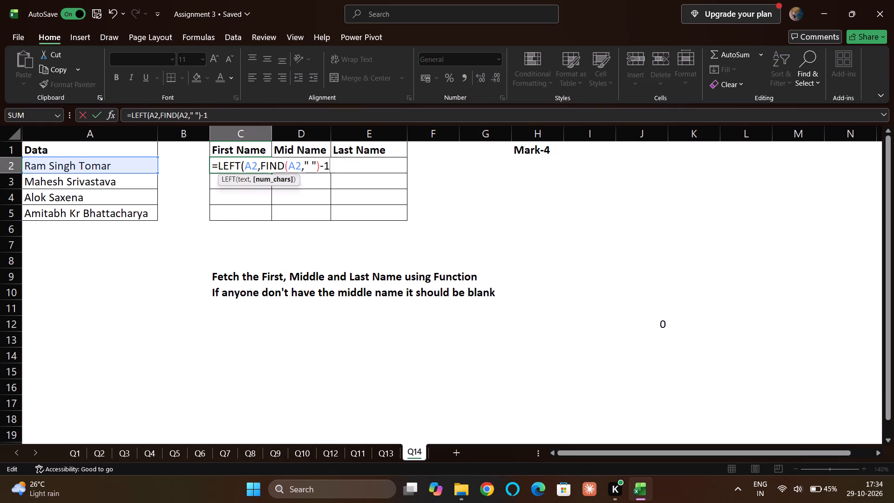
{"action": "key", "text": "BackSpace"}
{"action": "key", "text": "BackSpace"}
{"action": "key", "text": "BackSpace"}
{"action": "key", "text": "BackSpace"}
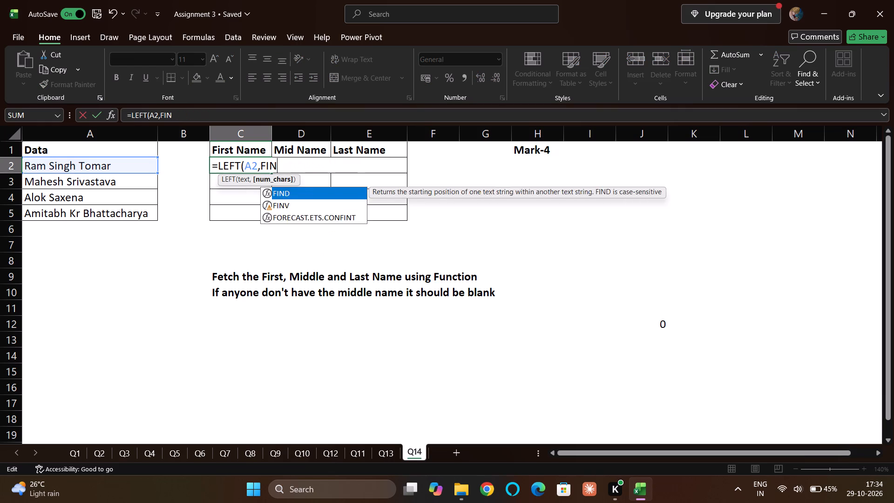
{"action": "key", "text": "BackSpace"}
{"action": "key", "text": "BackSpace"}
{"action": "key", "text": "BackSpace"}
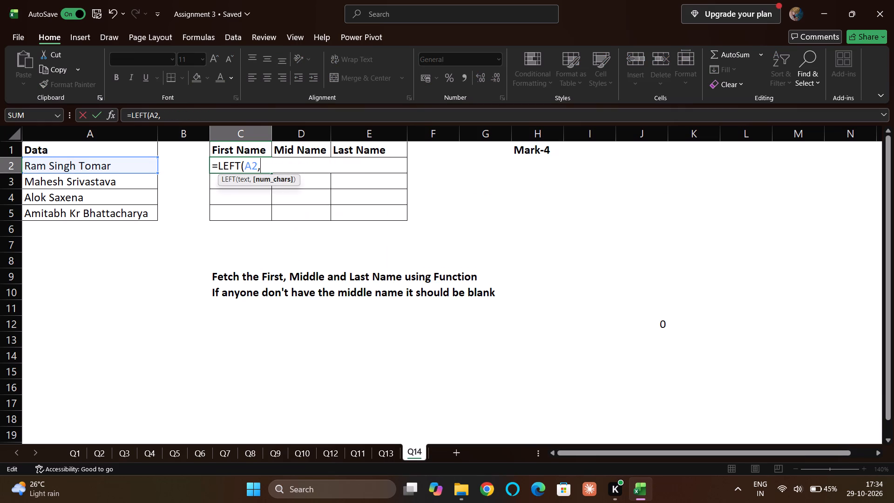
{"action": "type", "text": "find"}
{"action": "key", "text": "Tab"}
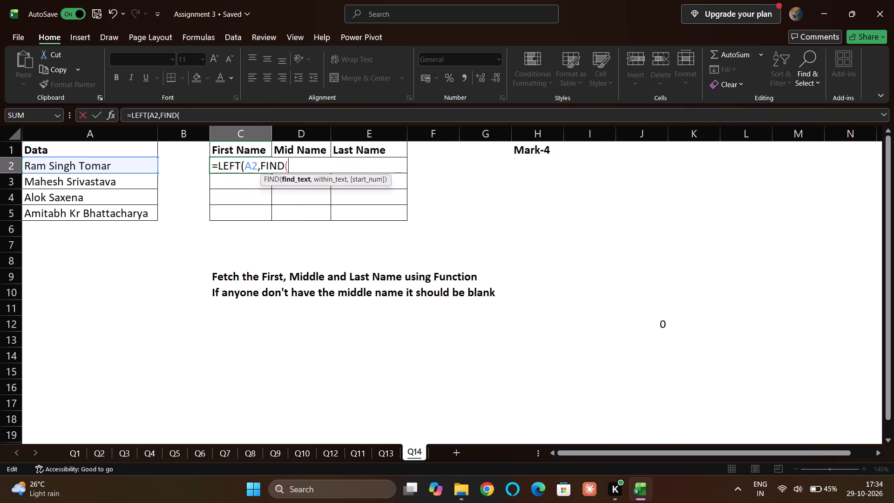
{"action": "left_click", "coordinate": [142, 166]}
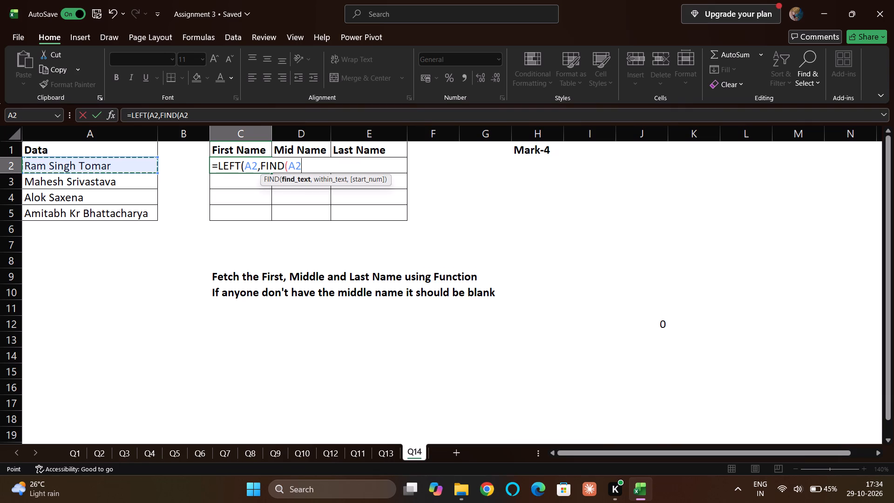
{"action": "key", "text": "comma"}
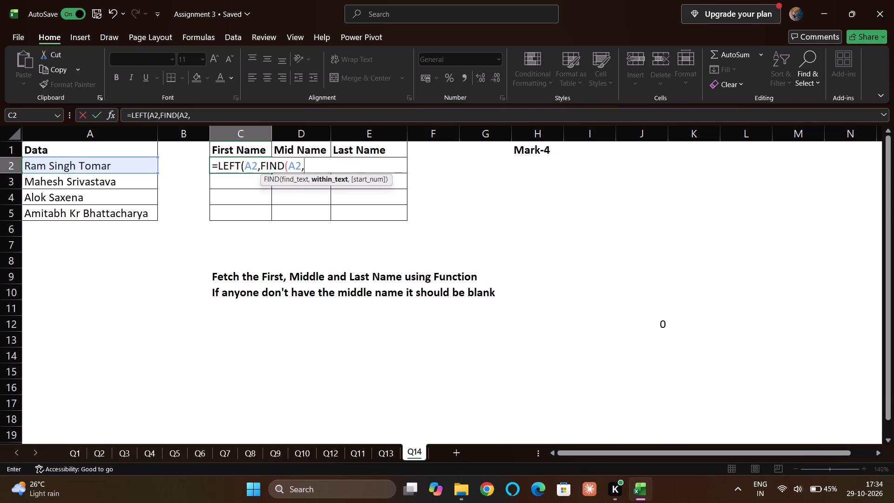
{"action": "key", "text": "BackSpace"}
{"action": "key", "text": "BackSpace"}
{"action": "key", "text": "BackSpace"}
{"action": "type", "text": "\" \""}
{"action": "key", "text": "comma"}
{"action": "left_click", "coordinate": [127, 165]}
{"action": "key", "text": "shift+parenright"}
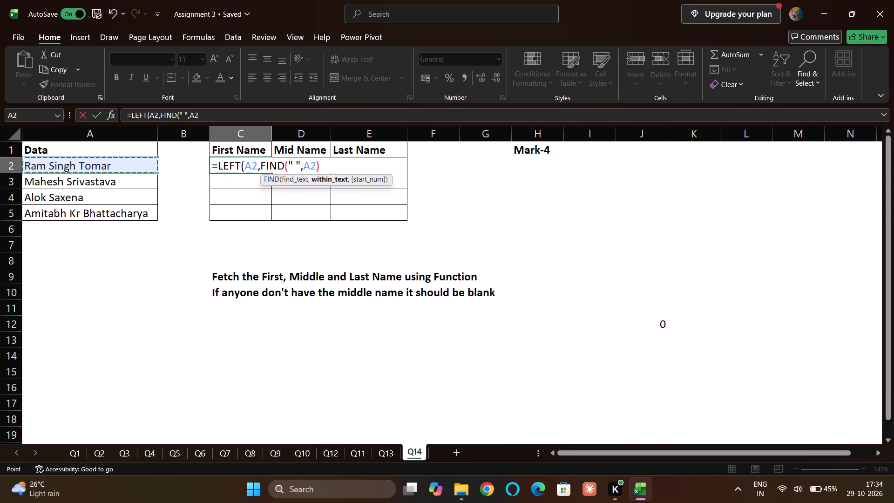
{"action": "type", "text": "+1"}
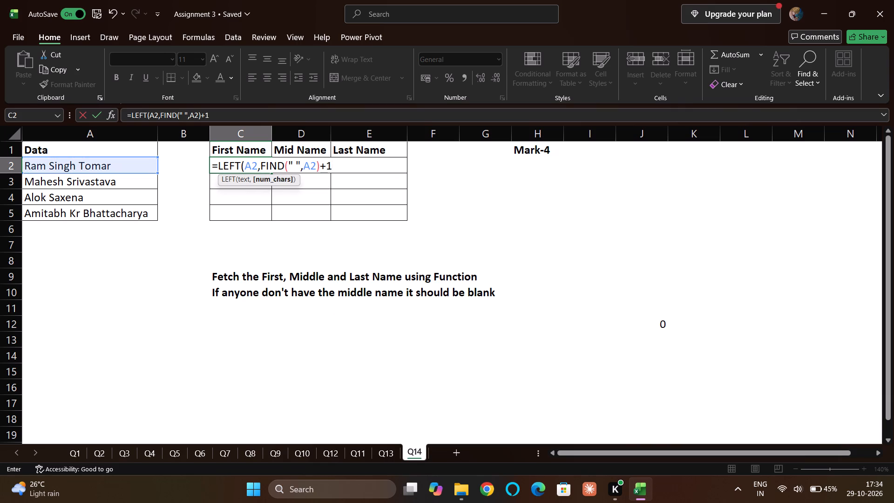
{"action": "type", "text": "0\\"}
{"action": "key", "text": "Return"}
{"action": "key", "text": "BackSpace"}
{"action": "key", "text": "BackSpace"}
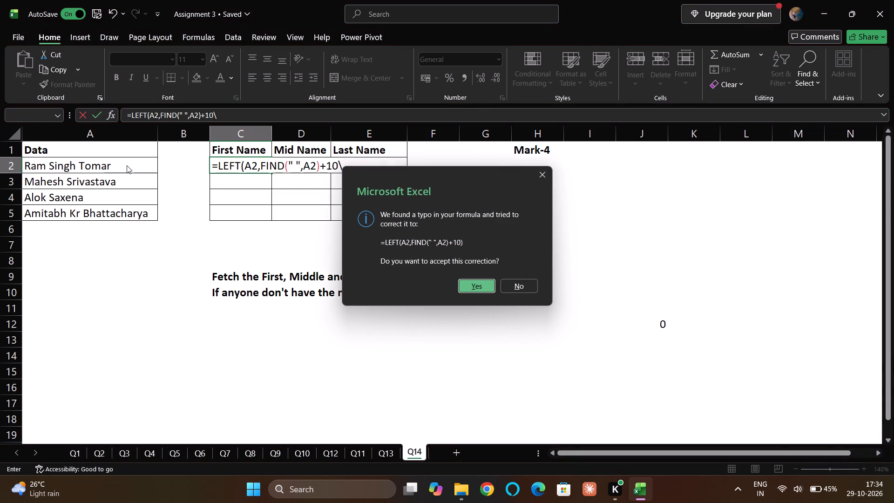
{"action": "key", "text": "Return"}
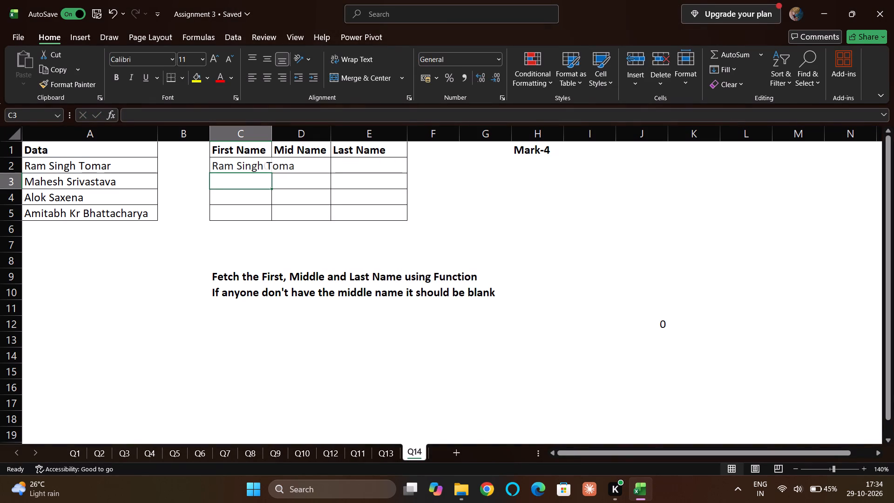
Change the number added in C2's formula to 1, making it =LEFT(A2,FIND(" ",A2)+1).
{"action": "double_click", "coordinate": [263, 165]}
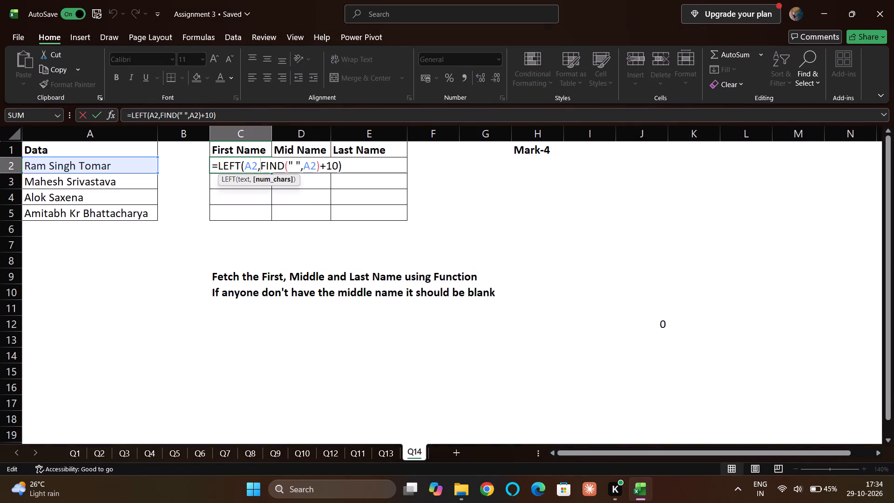
{"action": "left_click", "coordinate": [338, 167]}
{"action": "key", "text": "BackSpace"}
{"action": "key", "text": "Return"}
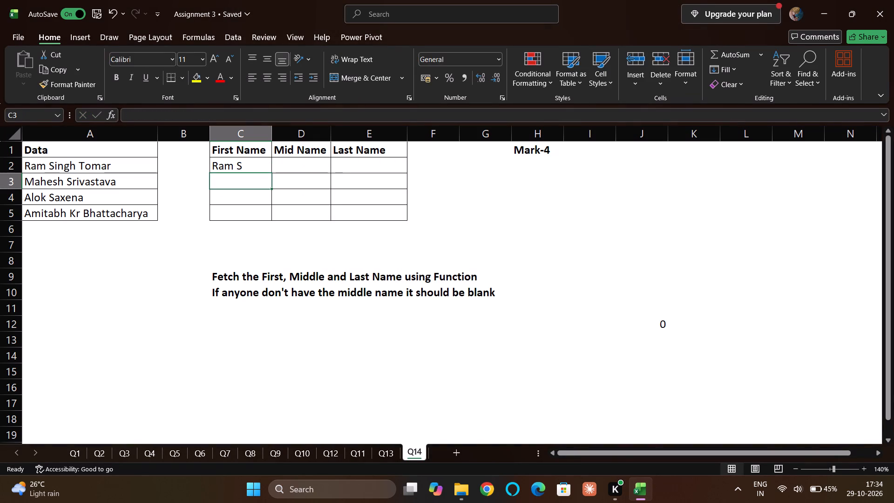
Change C2's formula to subtract 1 instead of adding it, making it =LEFT(A2,FIND(" ",A2)-1).
{"action": "double_click", "coordinate": [237, 166]}
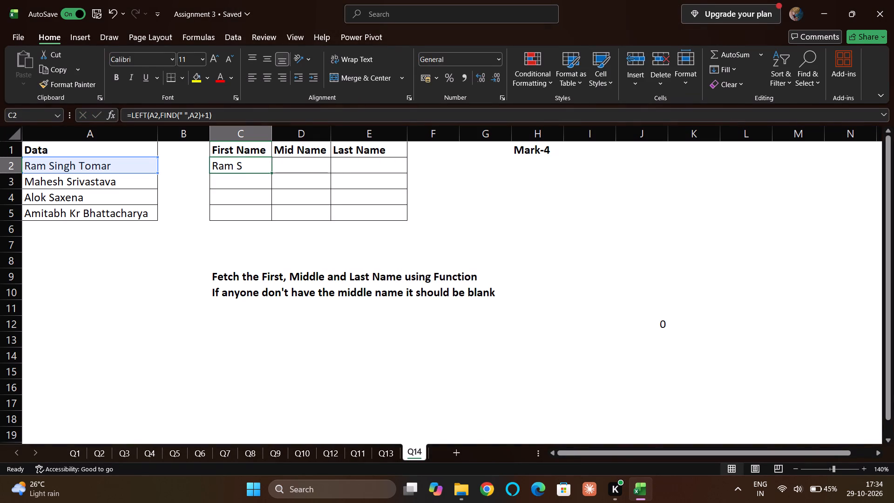
{"action": "left_click", "coordinate": [326, 167]}
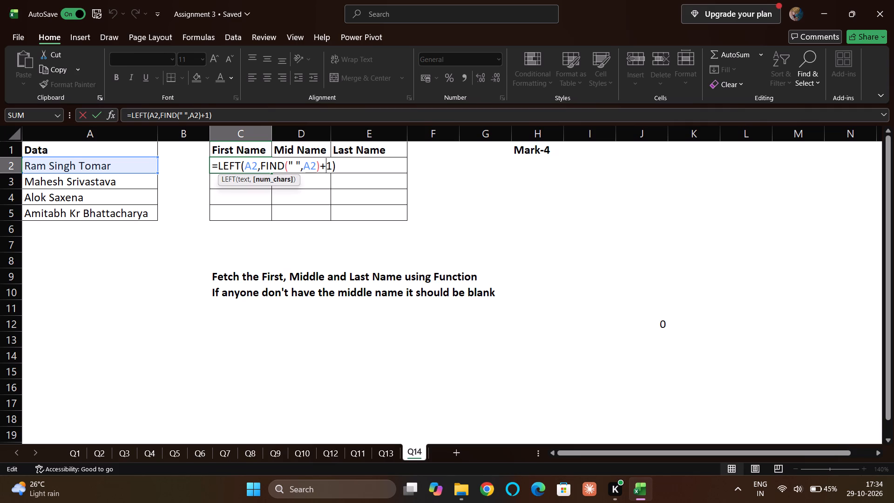
{"action": "key", "text": "BackSpace"}
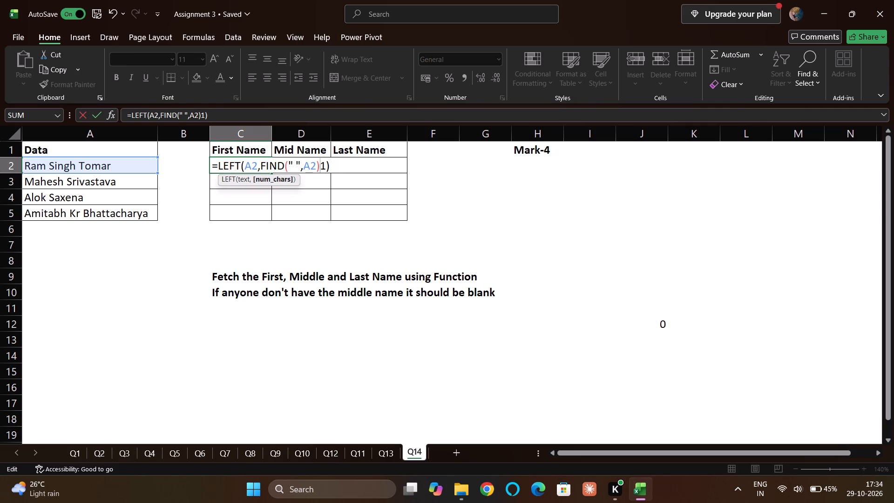
{"action": "key", "text": "minus"}
{"action": "key", "text": "Return"}
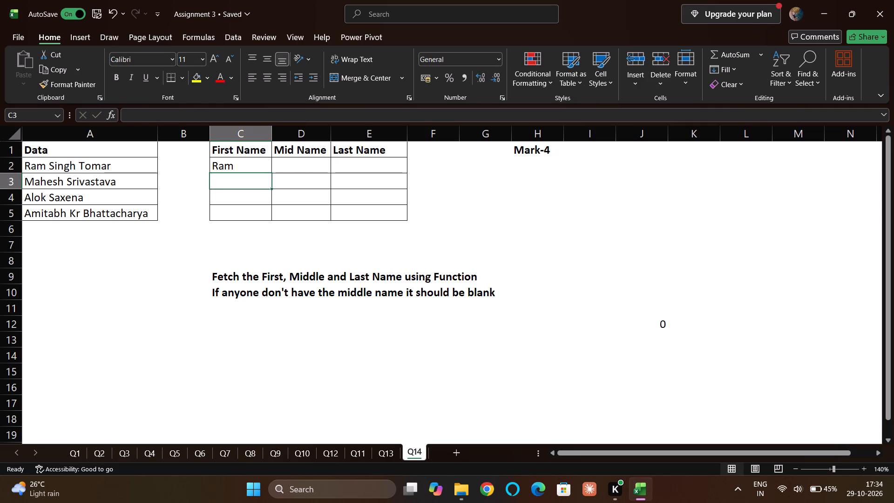
Fill the first name formula from C2 down through C5.
{"action": "left_click", "coordinate": [249, 168]}
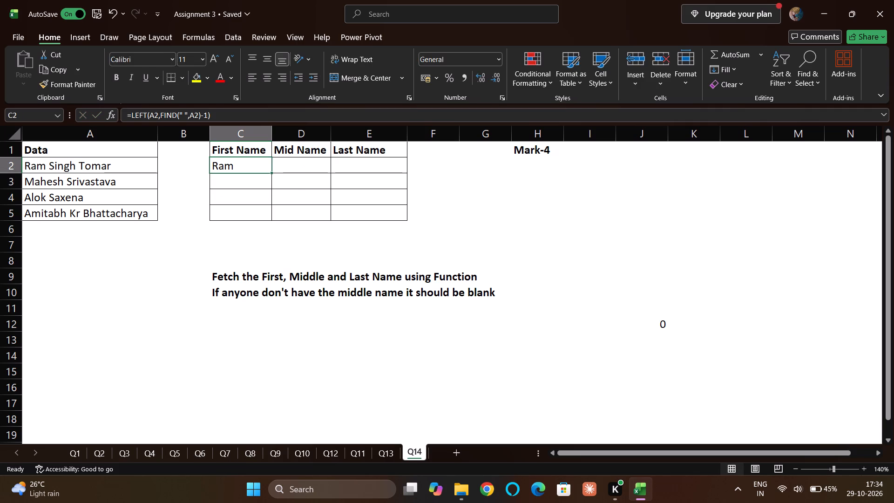
{"action": "key", "text": "shift+Down"}
{"action": "key", "text": "shift+Down"}
{"action": "key", "text": "shift+Down"}
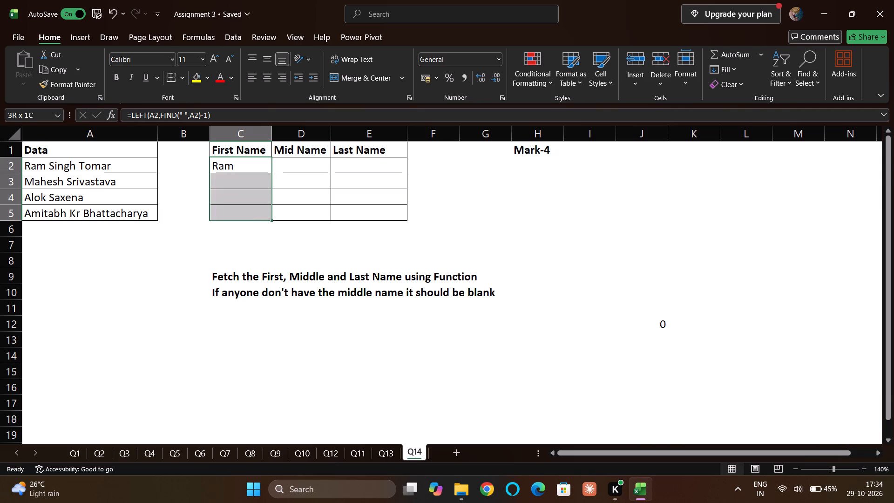
{"action": "key", "text": "ctrl+d"}
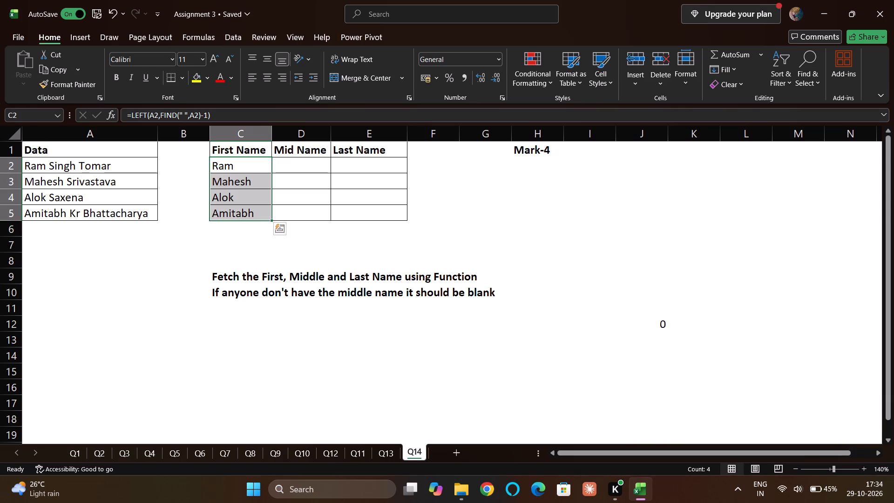
Begin the last name formula in E2 as =RIGHT(A2,LEN(A2)-.
{"action": "left_click", "coordinate": [363, 164]}
{"action": "type", "text": "=rigt"}
{"action": "key", "text": "Tab"}
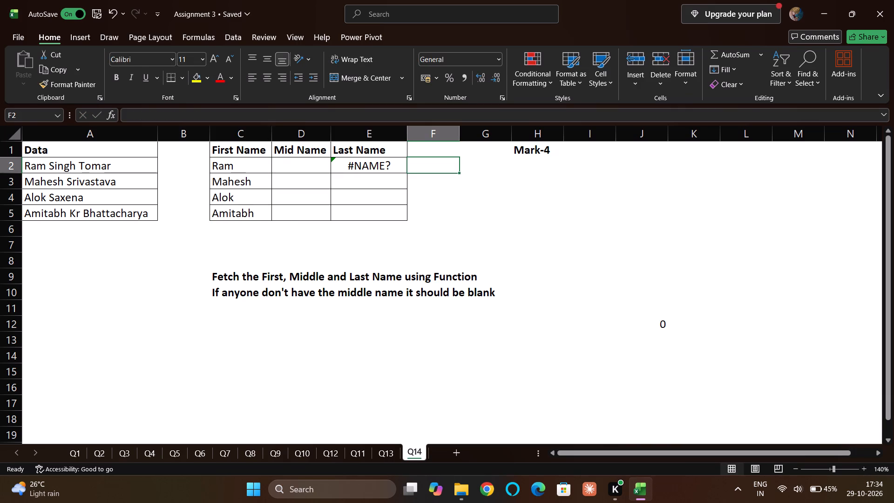
{"action": "key", "text": "Left"}
{"action": "key", "text": "F2"}
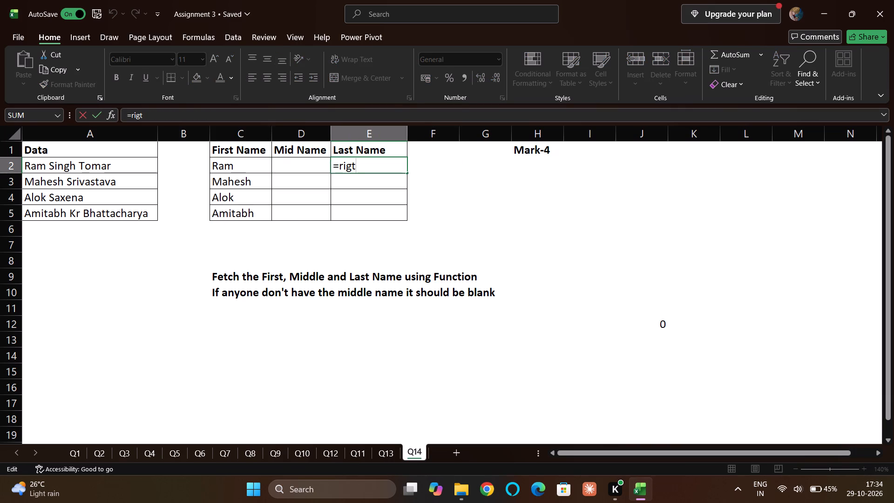
{"action": "key", "text": "BackSpace"}
{"action": "key", "text": "Tab"}
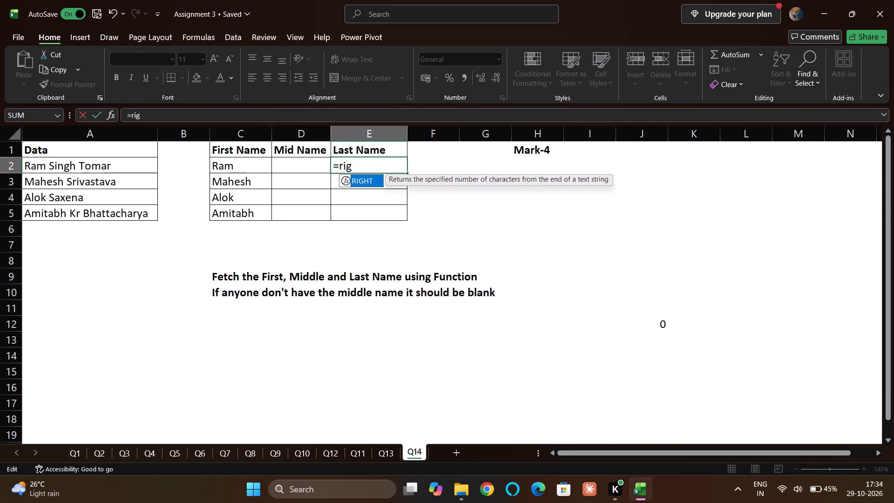
{"action": "left_click", "coordinate": [135, 166]}
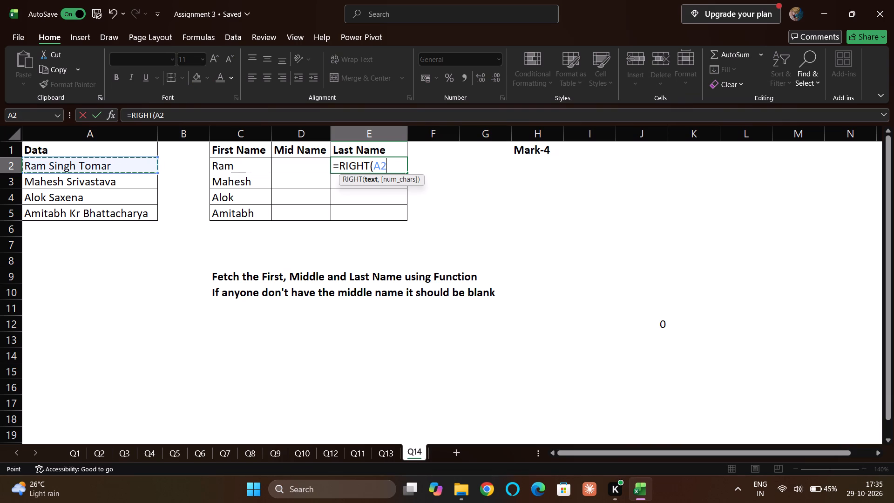
{"action": "key", "text": "comma"}
{"action": "type", "text": "len"}
{"action": "key", "text": "Tab"}
{"action": "left_click", "coordinate": [135, 166]}
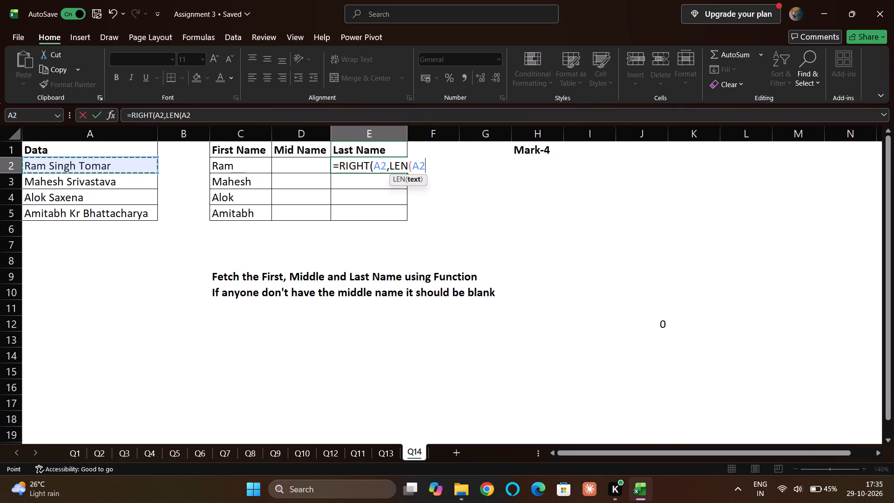
{"action": "key", "text": "shift+parenright"}
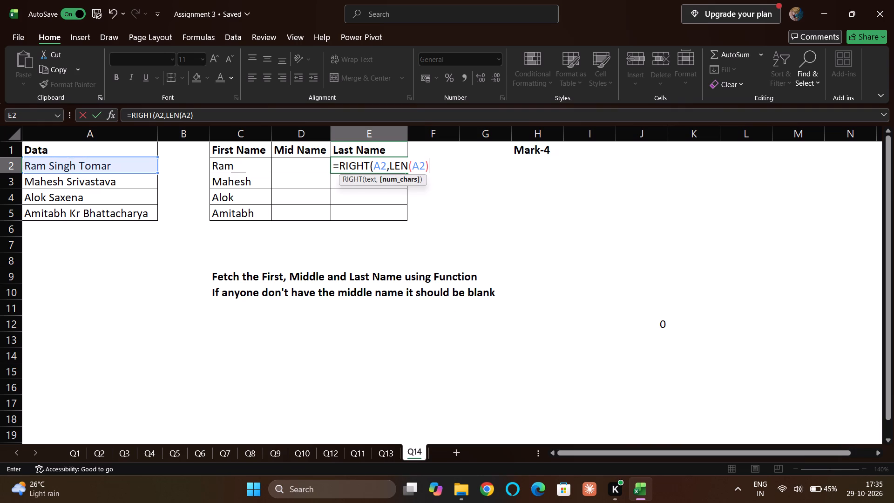
{"action": "key", "text": "minus"}
Append ,FIND(" ",A2 to E2's unfinished RIGHT formula.
{"action": "key", "text": "comma"}
{"action": "type", "text": "find"}
{"action": "key", "text": "Tab"}
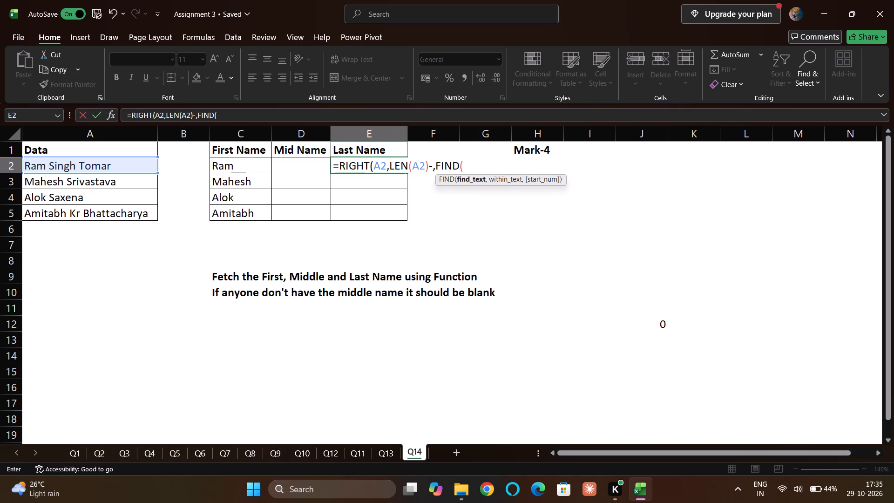
{"action": "type", "text": "\" \","}
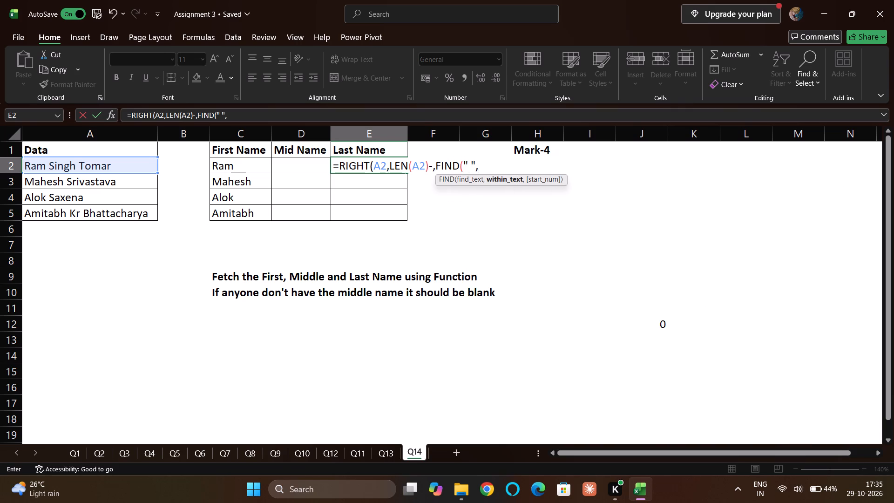
{"action": "left_click", "coordinate": [135, 166]}
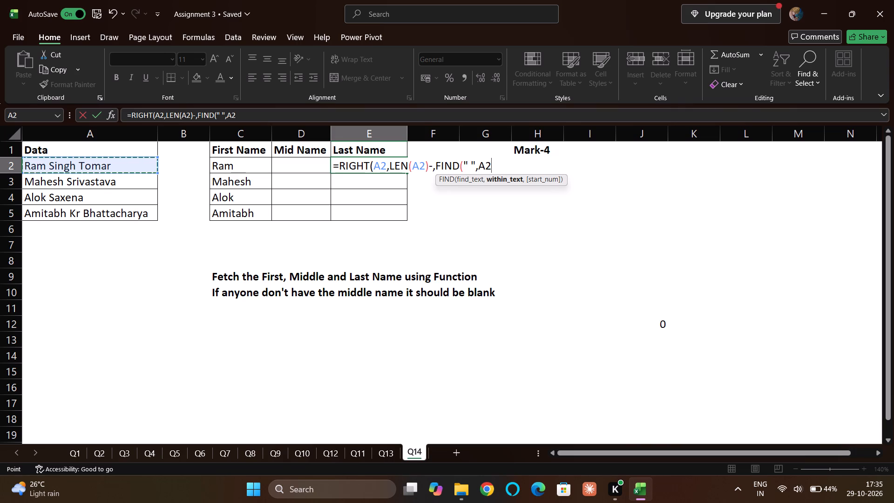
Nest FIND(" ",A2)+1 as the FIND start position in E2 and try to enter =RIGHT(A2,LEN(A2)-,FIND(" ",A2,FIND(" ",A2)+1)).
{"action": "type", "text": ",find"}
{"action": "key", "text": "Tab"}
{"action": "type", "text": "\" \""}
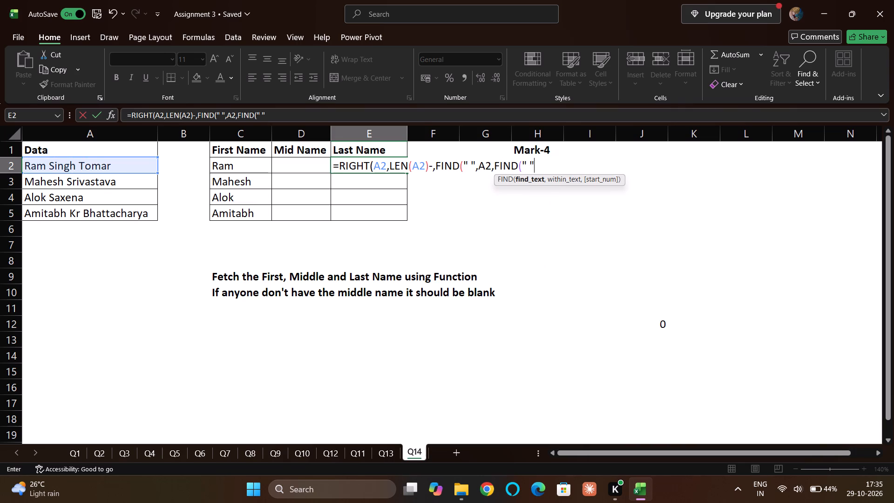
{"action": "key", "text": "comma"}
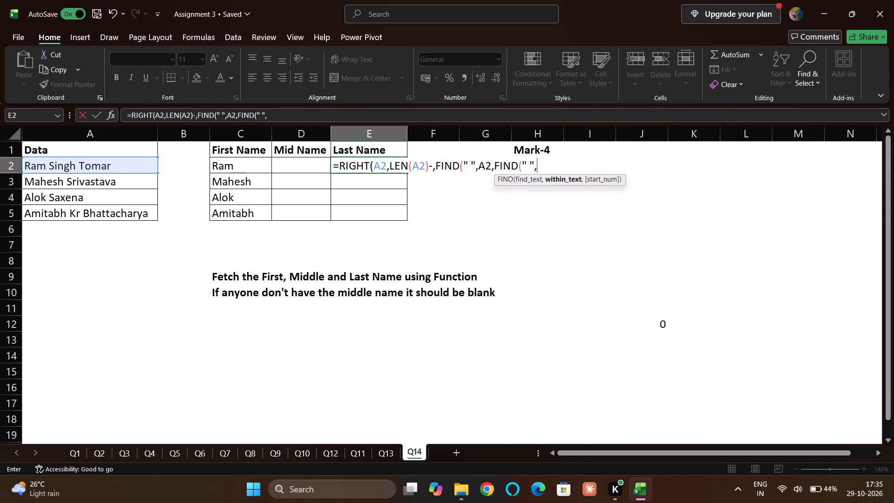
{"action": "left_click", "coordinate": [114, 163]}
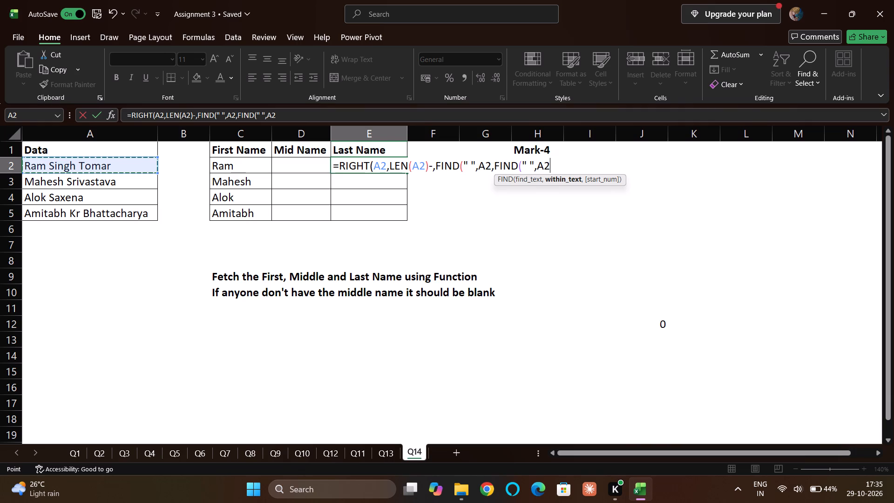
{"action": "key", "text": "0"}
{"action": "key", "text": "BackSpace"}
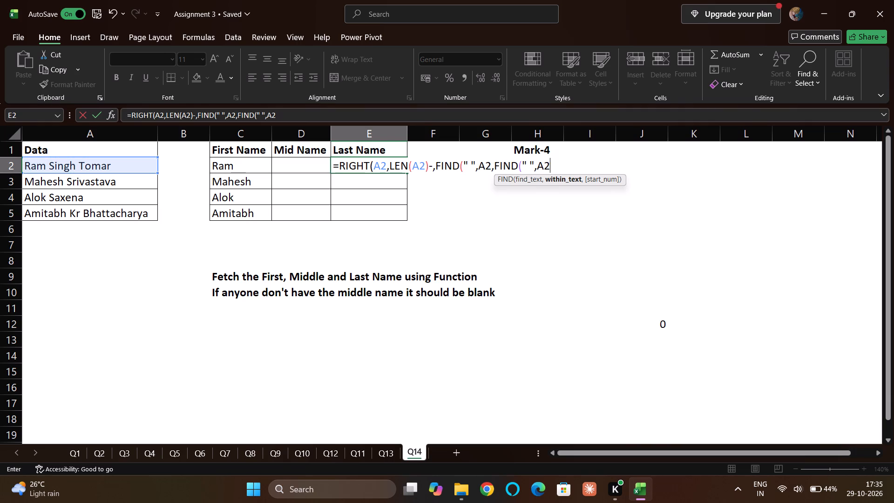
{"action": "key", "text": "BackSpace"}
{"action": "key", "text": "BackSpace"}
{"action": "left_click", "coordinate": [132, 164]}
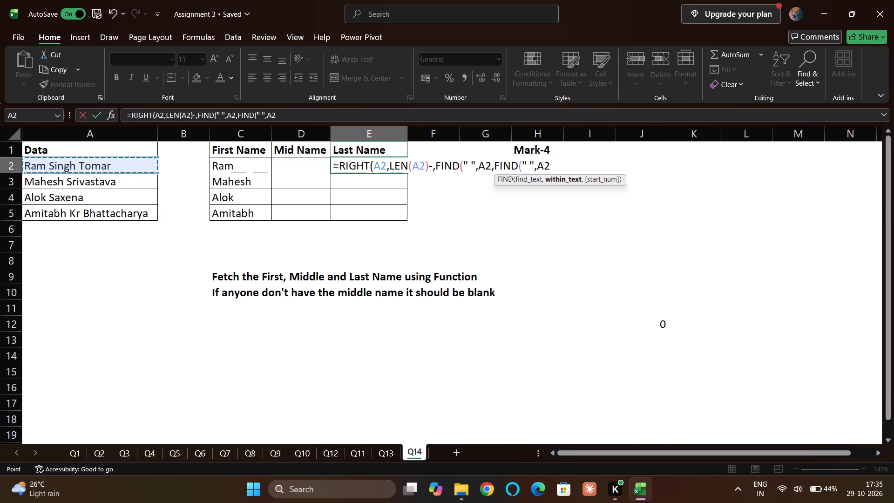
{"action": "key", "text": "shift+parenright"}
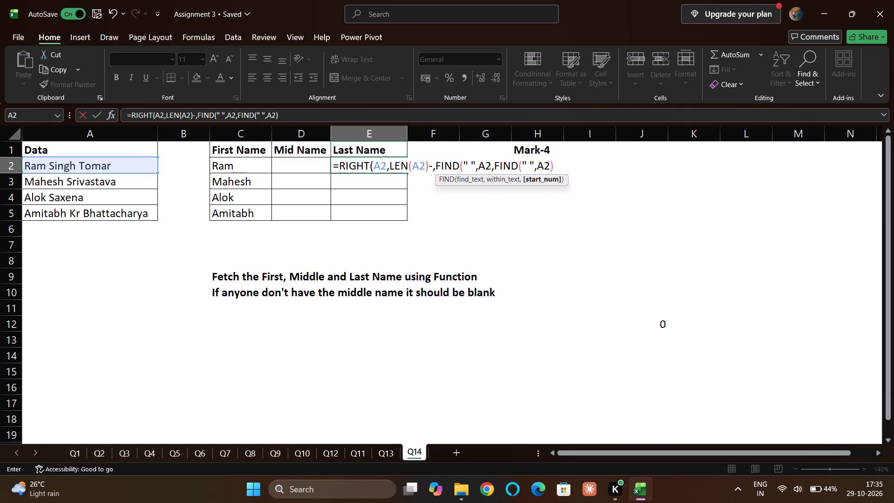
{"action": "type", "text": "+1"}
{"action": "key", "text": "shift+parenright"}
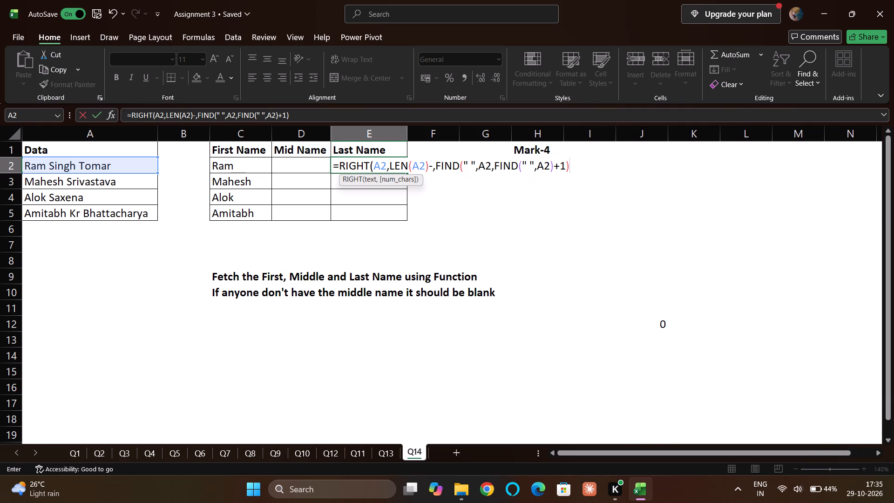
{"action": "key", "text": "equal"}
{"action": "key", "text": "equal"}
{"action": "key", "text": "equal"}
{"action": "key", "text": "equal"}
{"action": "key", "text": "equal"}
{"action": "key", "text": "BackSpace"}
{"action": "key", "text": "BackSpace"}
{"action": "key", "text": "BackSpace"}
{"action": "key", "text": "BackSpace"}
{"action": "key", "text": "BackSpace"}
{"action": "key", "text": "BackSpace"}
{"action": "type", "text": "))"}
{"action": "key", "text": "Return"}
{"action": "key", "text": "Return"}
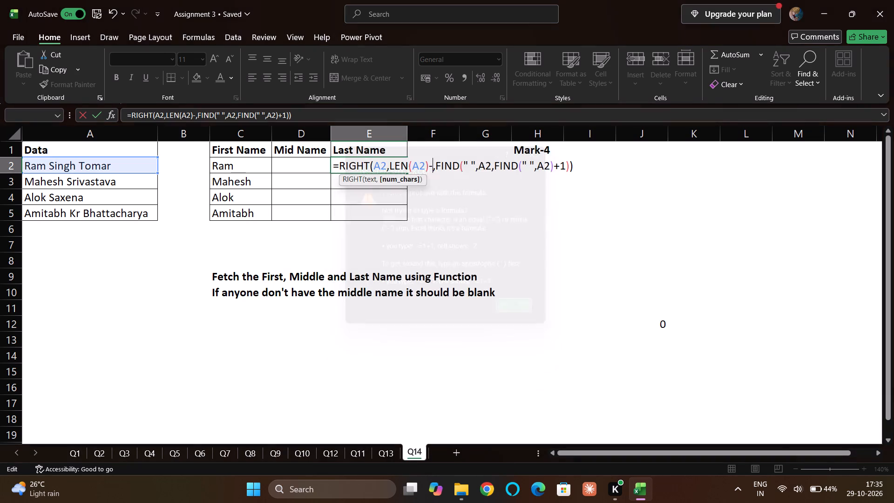
Delete the end of E2's unfinished formula back to =RIGHT(A2,LEN(A2)-,FIND(".
{"action": "key", "text": "Right"}
{"action": "key", "text": "Right"}
{"action": "key", "text": "Right"}
{"action": "key", "text": "Right"}
{"action": "key", "text": "Right"}
{"action": "key", "text": "Right"}
{"action": "key", "text": "Right"}
{"action": "key", "text": "Right"}
{"action": "key", "text": "Right"}
{"action": "key", "text": "Right"}
{"action": "key", "text": "Right"}
{"action": "key", "text": "Right"}
{"action": "key", "text": "Right"}
{"action": "key", "text": "Right"}
{"action": "key", "text": "Right"}
{"action": "key", "text": "Right"}
{"action": "key", "text": "Right"}
{"action": "key", "text": "Right"}
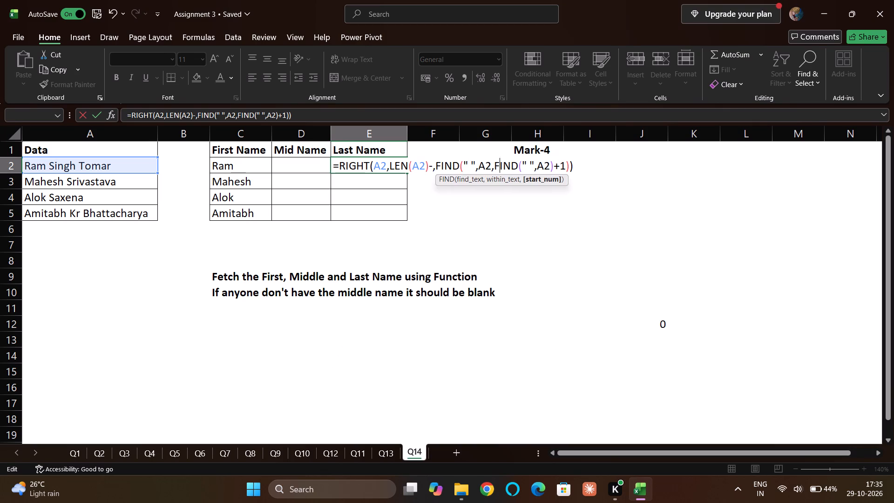
{"action": "key", "text": "Right"}
{"action": "key", "text": "Right"}
{"action": "key", "text": "Right"}
{"action": "key", "text": "Right"}
{"action": "key", "text": "Right"}
{"action": "key", "text": "Right"}
{"action": "key", "text": "Right"}
{"action": "key", "text": "Right"}
{"action": "key", "text": "Right"}
{"action": "key", "text": "Right"}
{"action": "key", "text": "Right"}
{"action": "key", "text": "Right"}
{"action": "key", "text": "Right"}
{"action": "key", "text": "Right"}
{"action": "key", "text": "Right"}
{"action": "key", "text": "Right"}
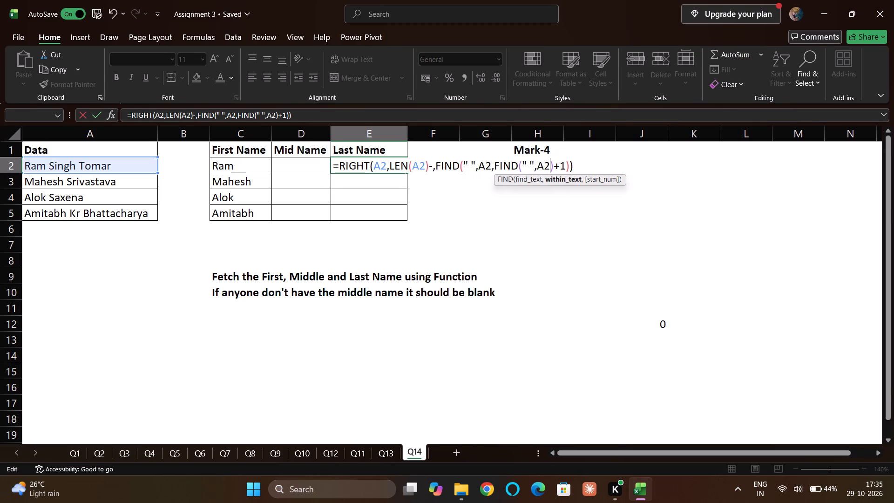
{"action": "key", "text": "BackSpace"}
{"action": "key", "text": "BackSpace"}
{"action": "key", "text": "BackSpace"}
{"action": "key", "text": "BackSpace"}
{"action": "key", "text": "BackSpace"}
{"action": "key", "text": "BackSpace"}
{"action": "key", "text": "BackSpace"}
{"action": "key", "text": "BackSpace"}
{"action": "key", "text": "BackSpace"}
{"action": "key", "text": "BackSpace"}
{"action": "key", "text": "BackSpace"}
{"action": "key", "text": "BackSpace"}
{"action": "key", "text": "BackSpace"}
{"action": "key", "text": "BackSpace"}
{"action": "key", "text": "BackSpace"}
{"action": "key", "text": "BackSpace"}
{"action": "key", "text": "BackSpace"}
{"action": "key", "text": "BackSpace"}
{"action": "key", "text": "BackSpace"}
{"action": "key", "text": "BackSpace"}
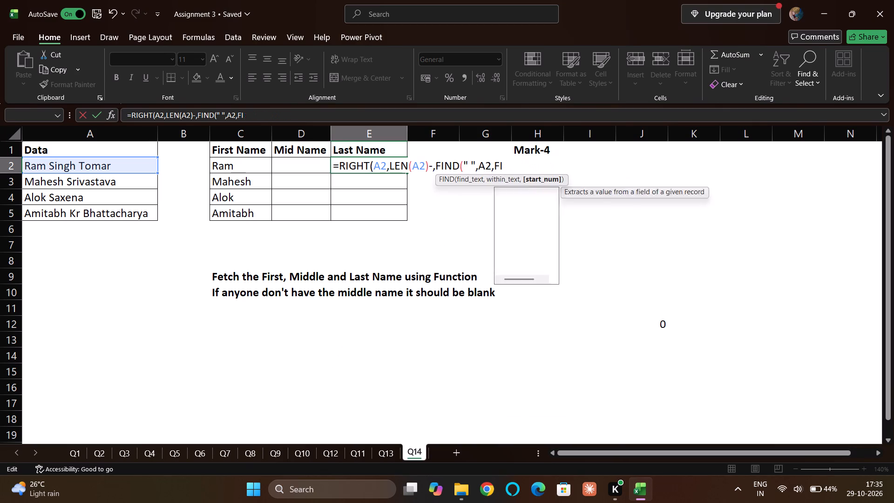
{"action": "key", "text": "BackSpace"}
{"action": "key", "text": "BackSpace"}
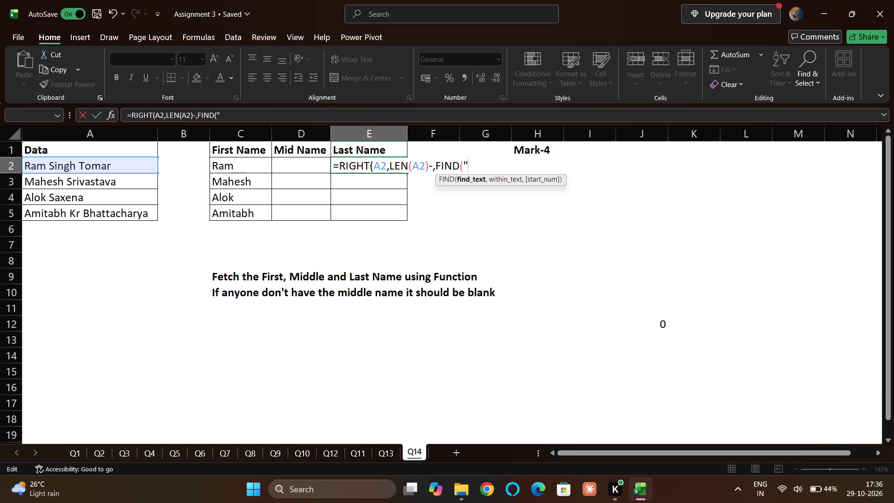
Re-enter a space as FIND's search text and A2 as its within_text argument in E2's formula.
{"action": "key", "text": "space"}
{"action": "type", "text": "\""}
{"action": "key", "text": "comma"}
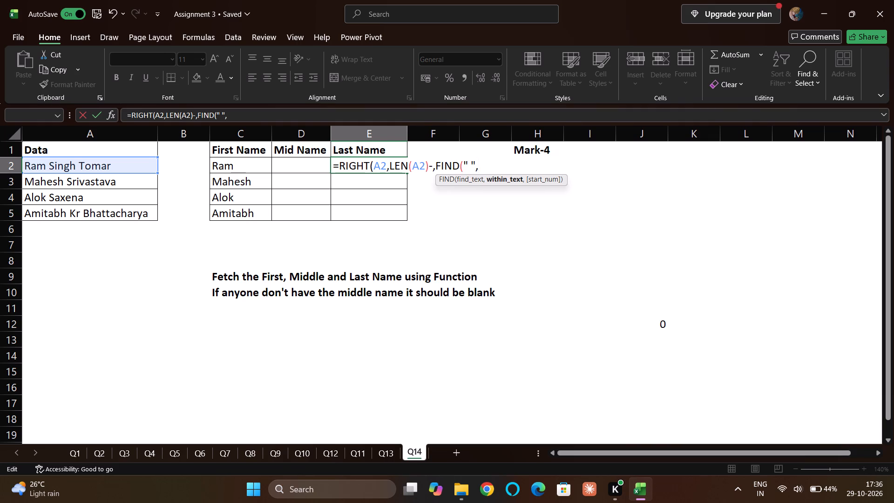
{"action": "left_click", "coordinate": [105, 165]}
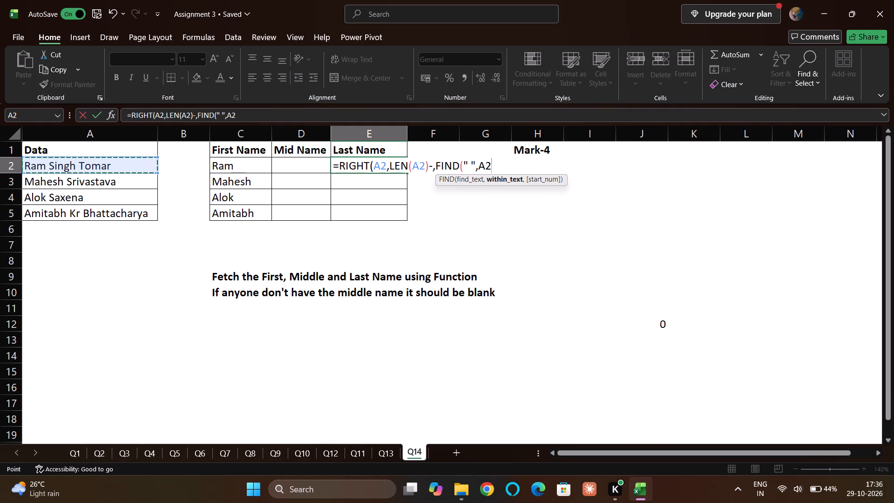
{"action": "left_click", "coordinate": [105, 165]}
{"action": "key", "text": "Left"}
{"action": "key", "text": "Right"}
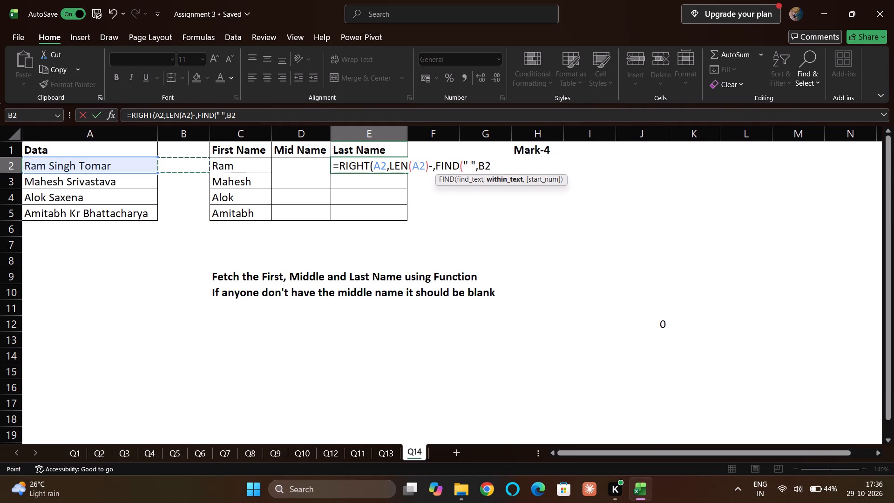
{"action": "key", "text": "Right"}
{"action": "key", "text": "Left"}
{"action": "key", "text": "Left"}
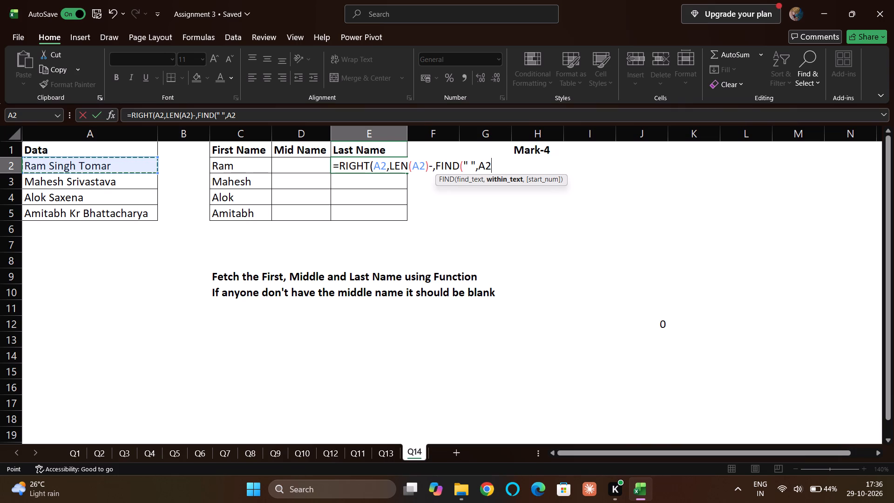
Remove the extra comma between the minus sign and FIND in E2's formula.
{"action": "left_click", "coordinate": [435, 166]}
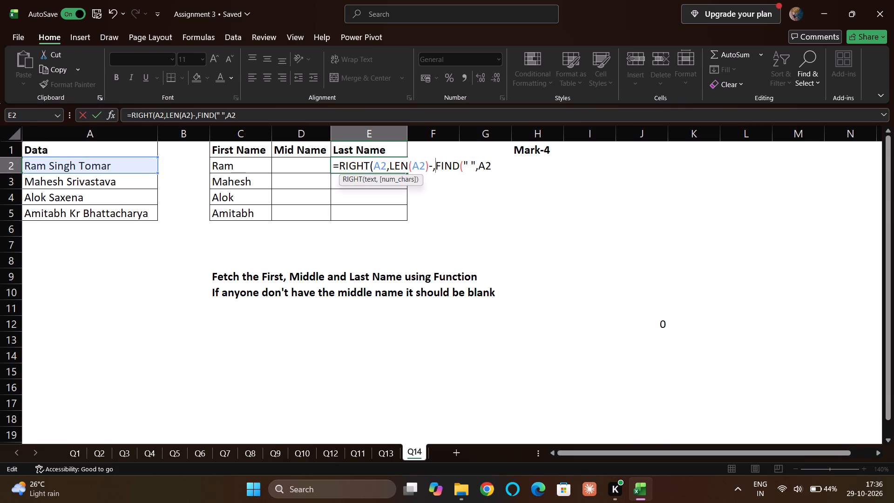
{"action": "key", "text": "BackSpace"}
Nest FIND(" ",A2)+1 as the start position and enter =RIGHT(A2,LEN(A2)-FIND(" ",A2,FIND(" ",A2)+1)) in E2.
{"action": "left_click", "coordinate": [503, 171]}
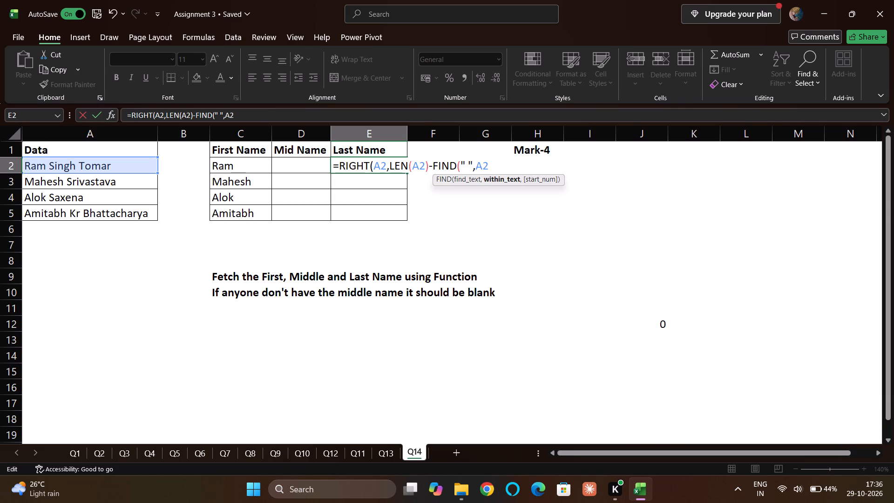
{"action": "type", "text": ",find"}
{"action": "key", "text": "Tab"}
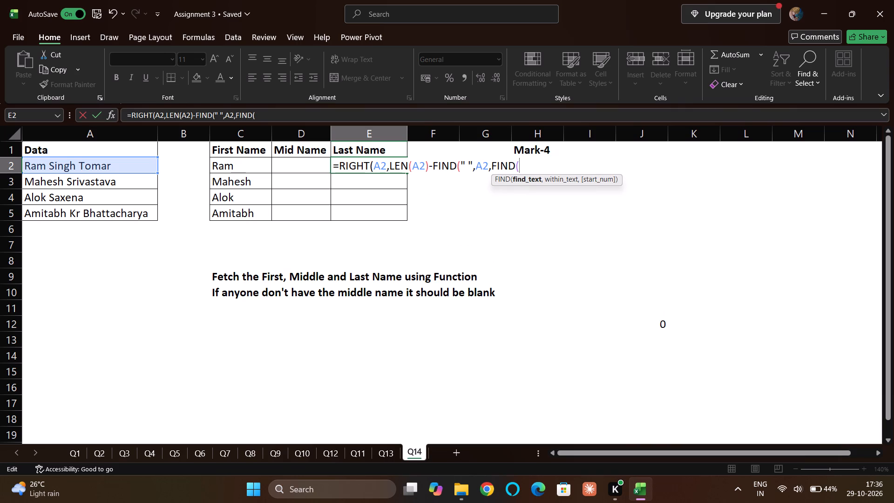
{"action": "type", "text": "\" '"}
{"action": "key", "text": "BackSpace"}
{"action": "key", "text": "shift+quotedbl"}
{"action": "key", "text": "period"}
{"action": "key", "text": "BackSpace"}
{"action": "key", "text": "comma"}
{"action": "key", "text": "Right"}
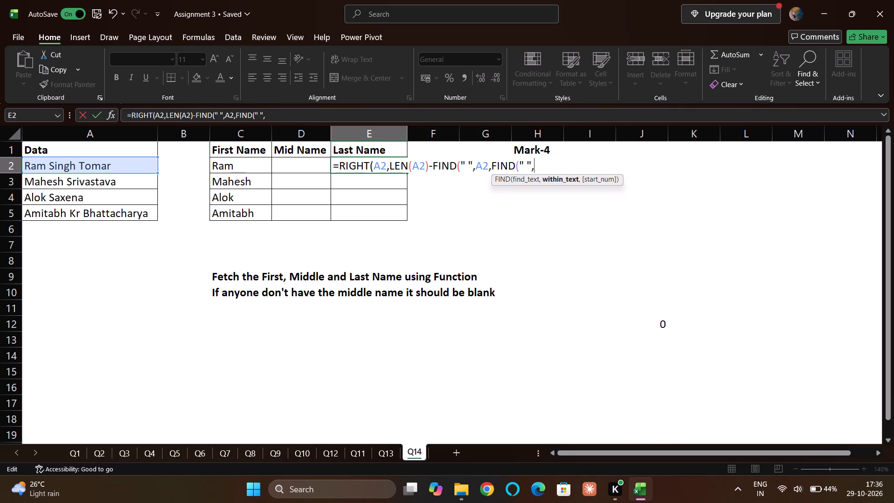
{"action": "key", "text": "Left"}
{"action": "key", "text": "Right"}
{"action": "left_click", "coordinate": [120, 171]}
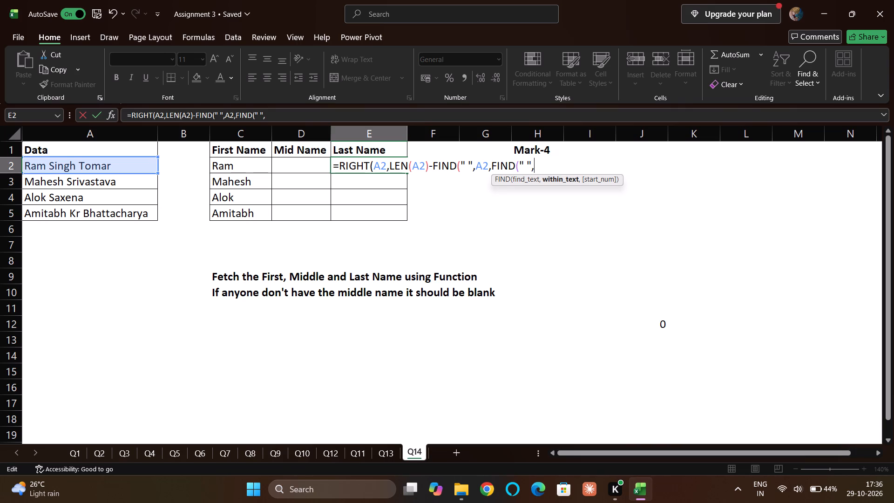
{"action": "left_click", "coordinate": [131, 168]}
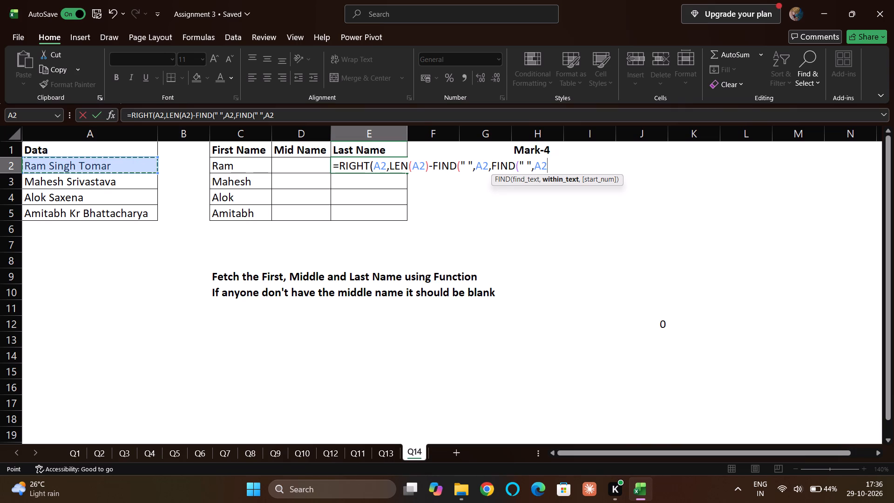
{"action": "key", "text": "shift+parenright"}
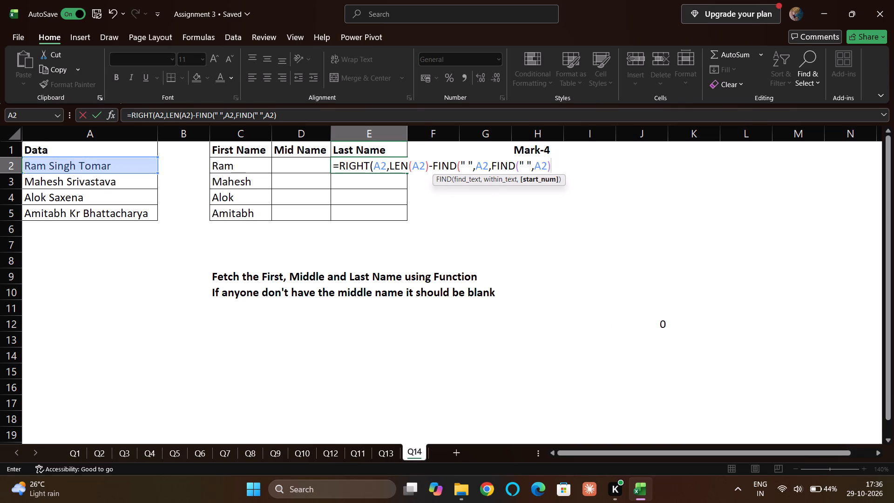
{"action": "key", "text": "shift+plus"}
{"action": "key", "text": "1"}
{"action": "type", "text": "))"}
{"action": "key", "text": "Return"}
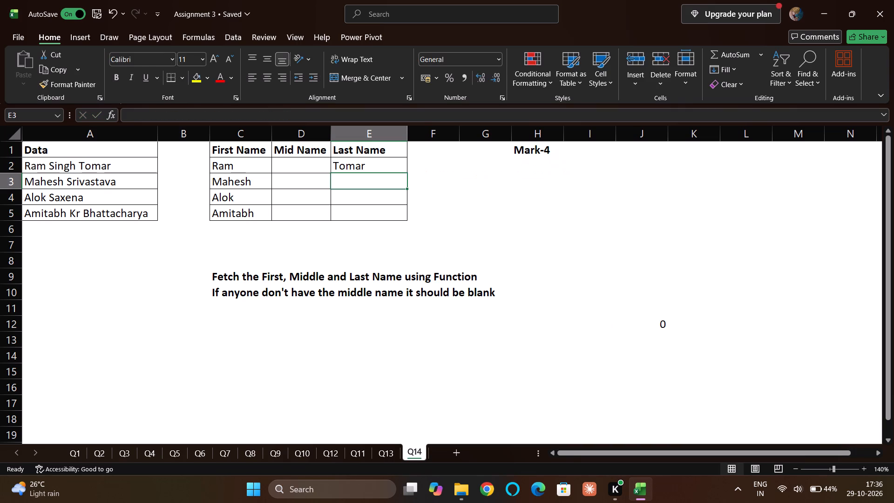
Fill the last name formula from E2 down through E5.
{"action": "key", "text": "Up"}
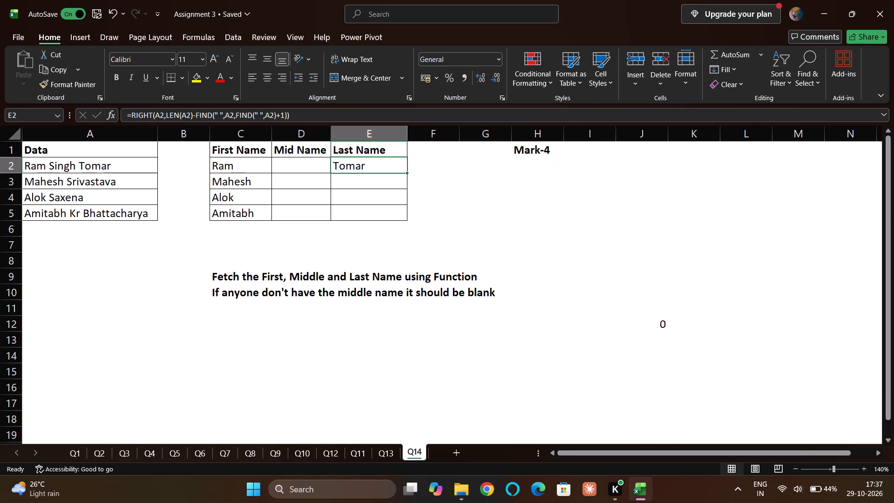
{"action": "key", "text": "Left"}
{"action": "key", "text": "shift+Down"}
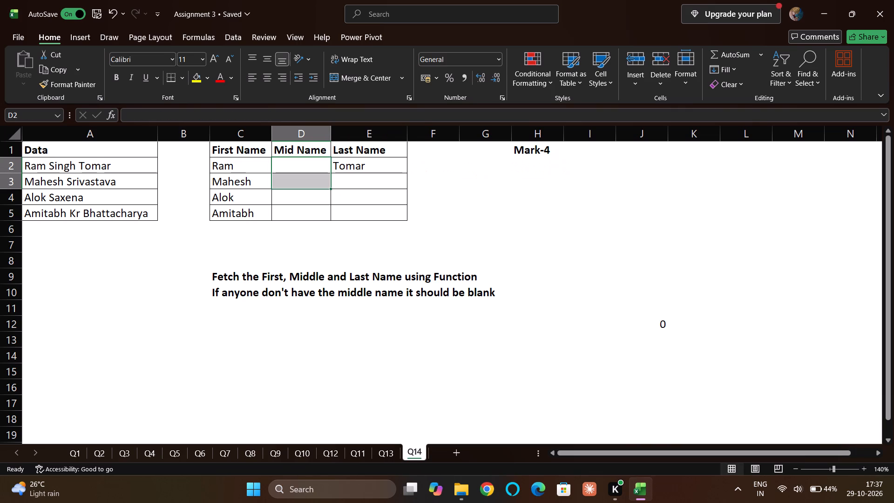
{"action": "key", "text": "Down"}
{"action": "key", "text": "ctrl+Down"}
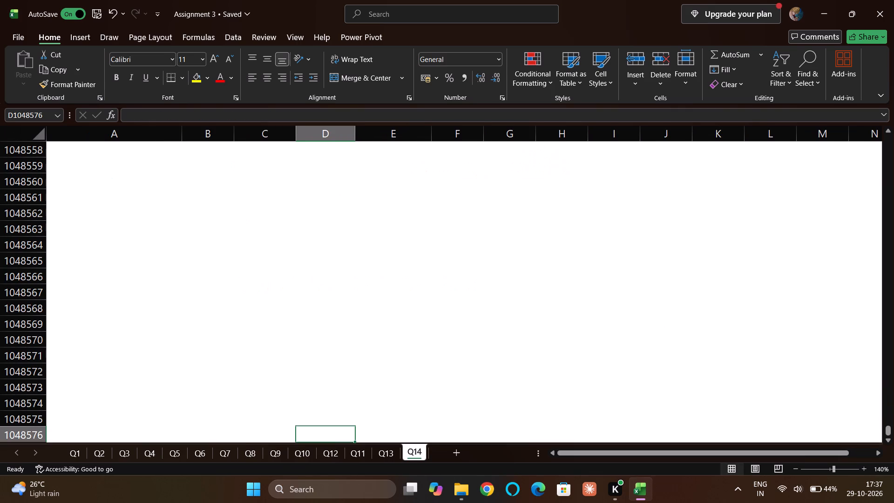
{"action": "key", "text": "ctrl+Up"}
{"action": "key", "text": "Down"}
{"action": "key", "text": "Down"}
{"action": "key", "text": "Down"}
{"action": "key", "text": "Down"}
{"action": "key", "text": "Right"}
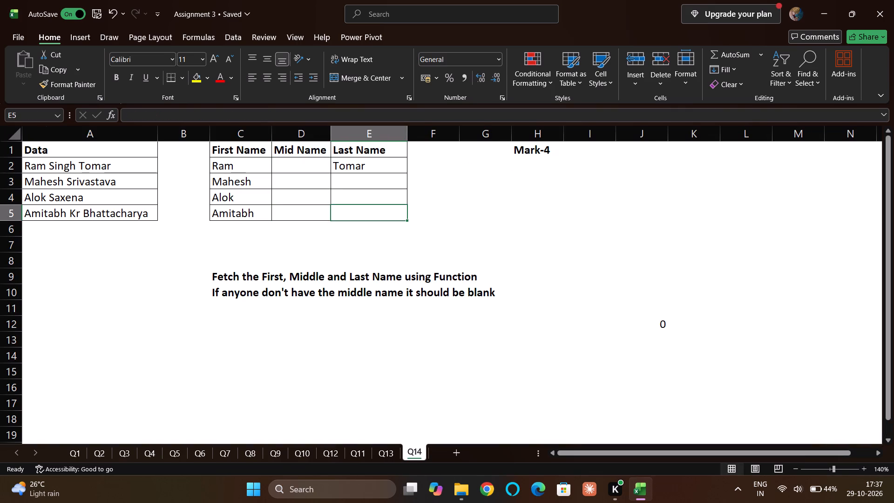
{"action": "key", "text": "ctrl+shift+Up"}
{"action": "key", "text": "ctrl+d"}
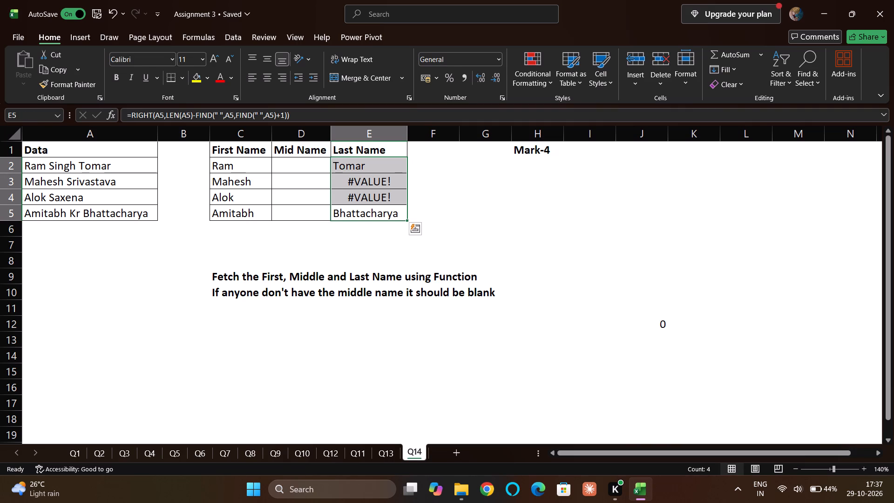
Wrap E2's last name formula in IFERROR, keeping the existing RIGHT expression as its value argument.
{"action": "left_click", "coordinate": [374, 191]}
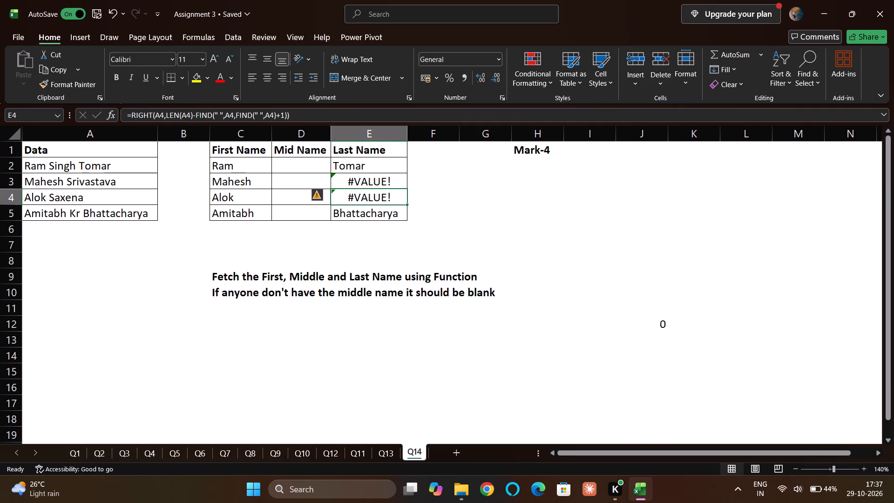
{"action": "double_click", "coordinate": [361, 179]}
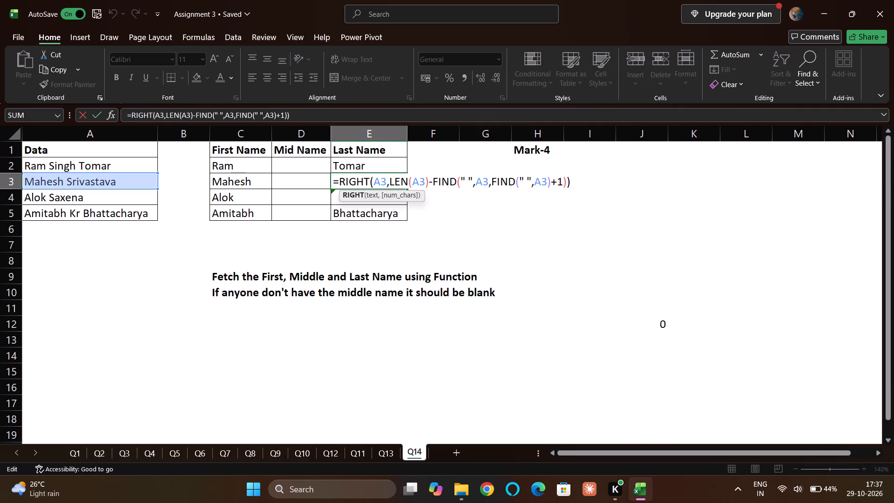
{"action": "left_click", "coordinate": [384, 163]}
{"action": "double_click", "coordinate": [384, 163]}
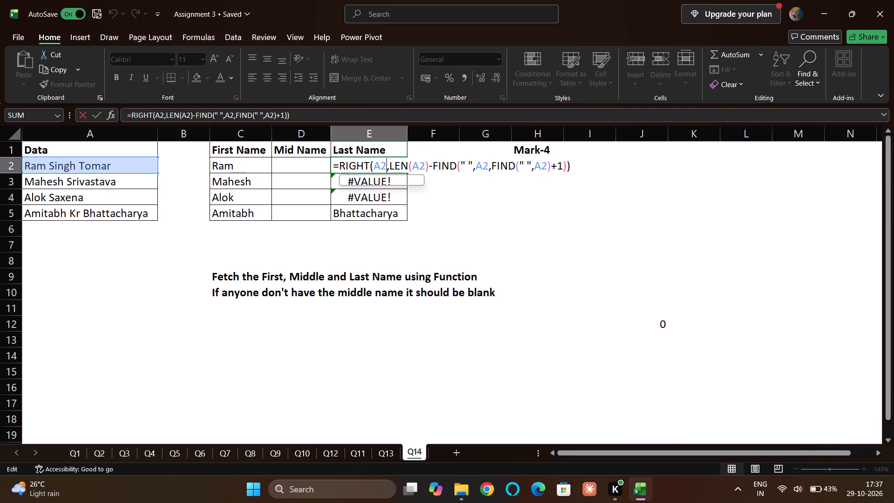
{"action": "left_click", "coordinate": [339, 162]}
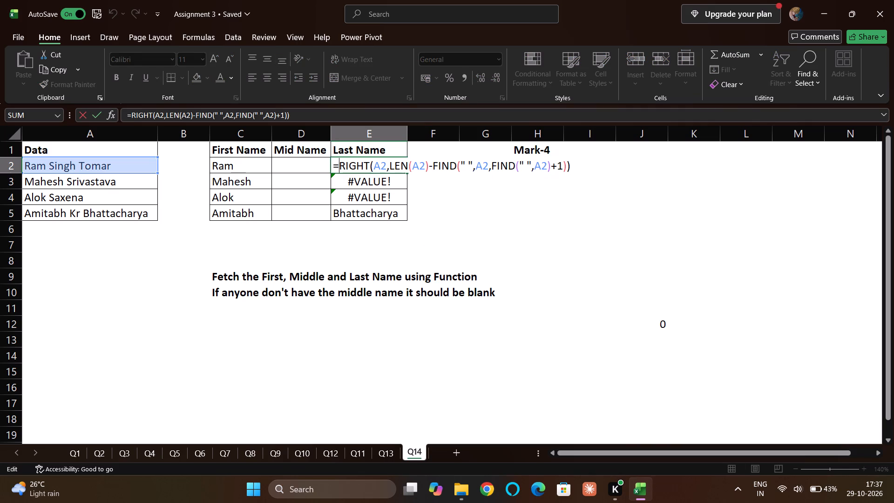
{"action": "type", "text": "if"}
{"action": "key", "text": "e"}
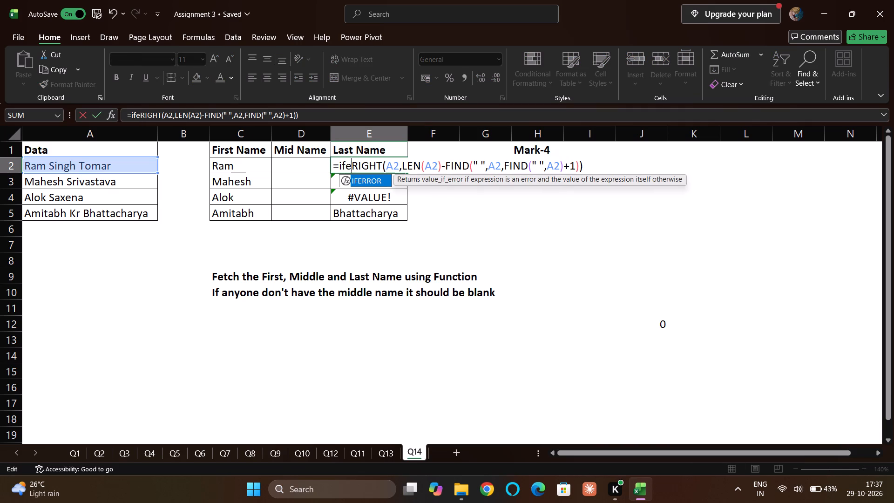
{"action": "key", "text": "Tab"}
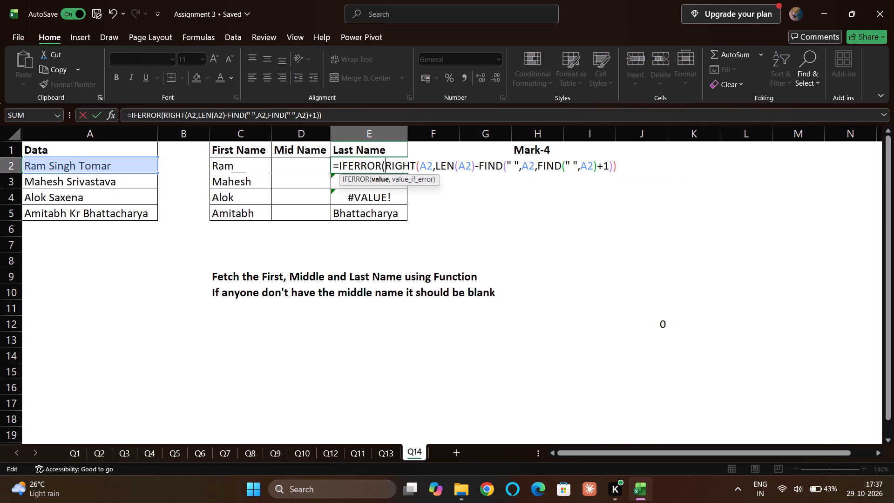
{"action": "left_click", "coordinate": [630, 163]}
{"action": "key", "text": "comma"}
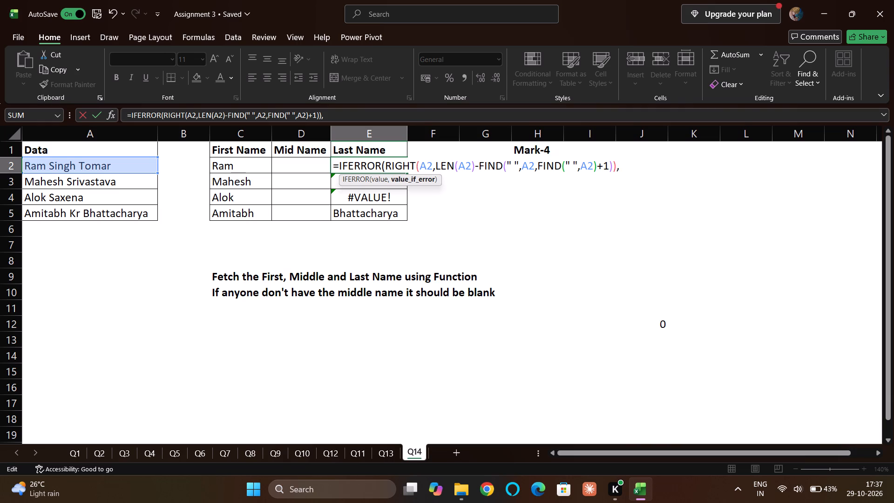
Begin IFERROR's fallback argument in E2 with RIGHT(A2,LEN(A2)-.
{"action": "type", "text": "rigth"}
{"action": "key", "text": "BackSpace"}
{"action": "key", "text": "BackSpace"}
{"action": "key", "text": "Tab"}
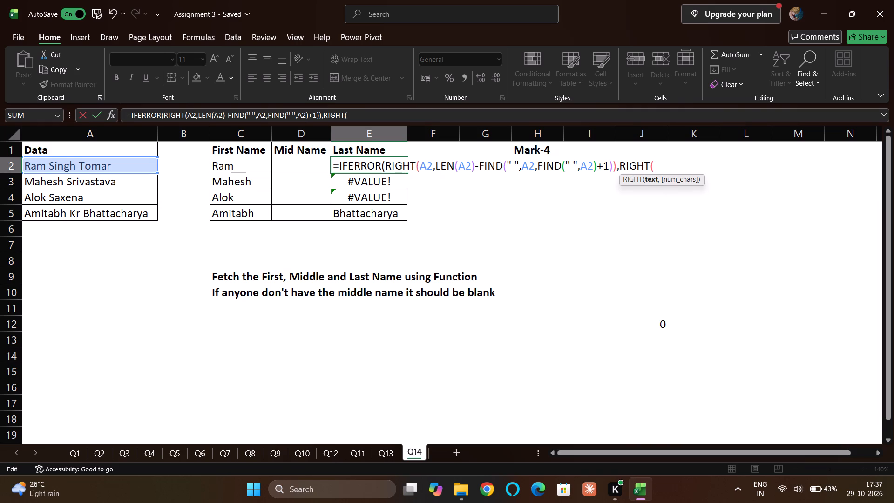
{"action": "left_click", "coordinate": [133, 165]}
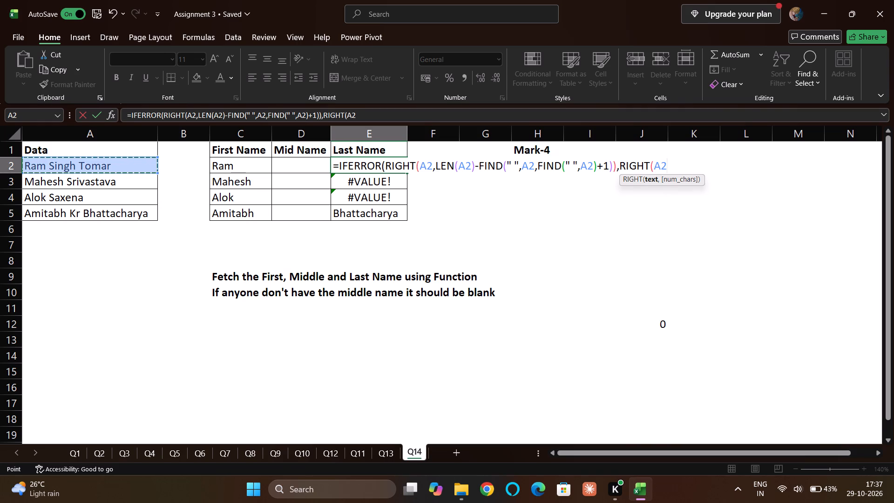
{"action": "key", "text": "comma"}
{"action": "type", "text": "fi"}
{"action": "key", "text": "BackSpace"}
{"action": "key", "text": "BackSpace"}
{"action": "type", "text": "ln"}
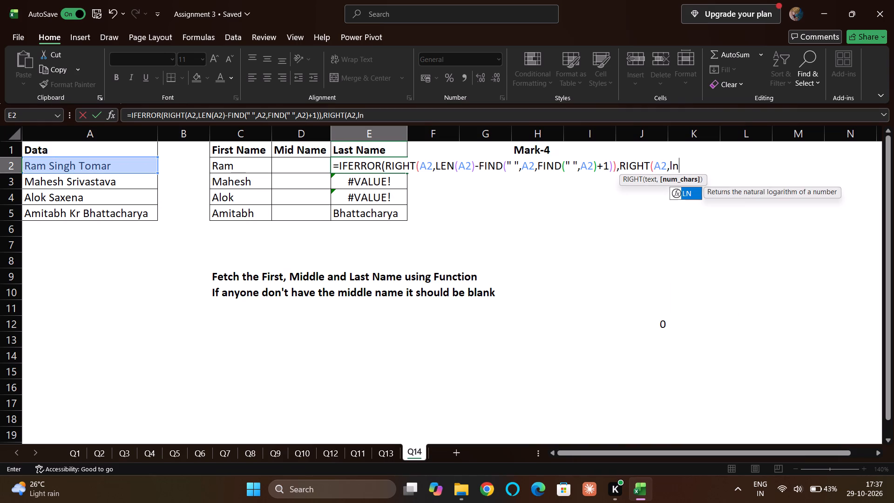
{"action": "key", "text": "BackSpace"}
{"action": "type", "text": "en"}
{"action": "key", "text": "Tab"}
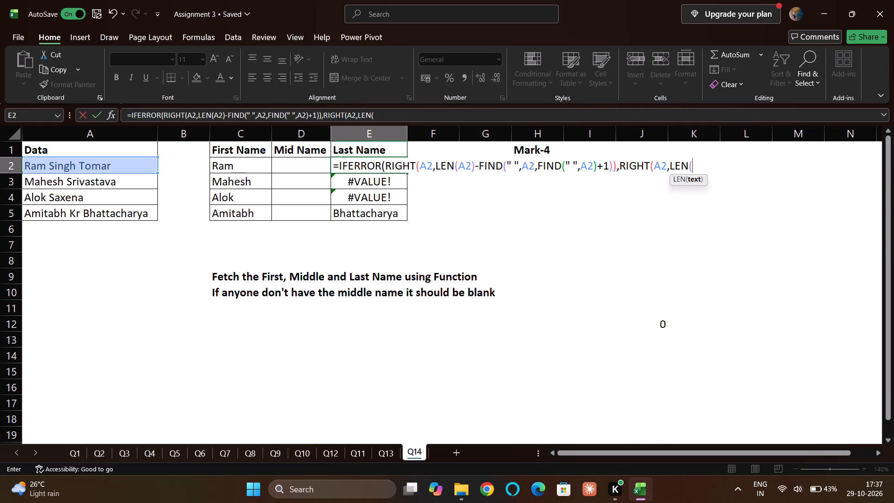
{"action": "left_click", "coordinate": [133, 165]}
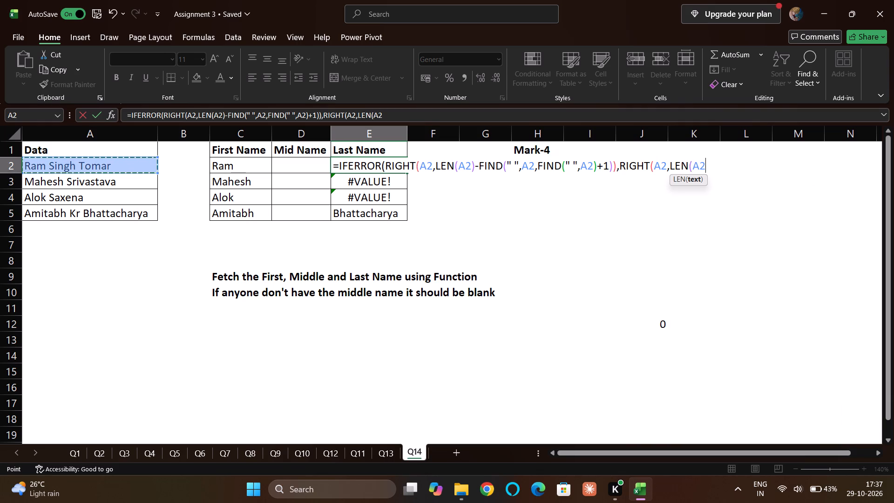
{"action": "key", "text": "shift+parenright"}
{"action": "key", "text": "minus"}
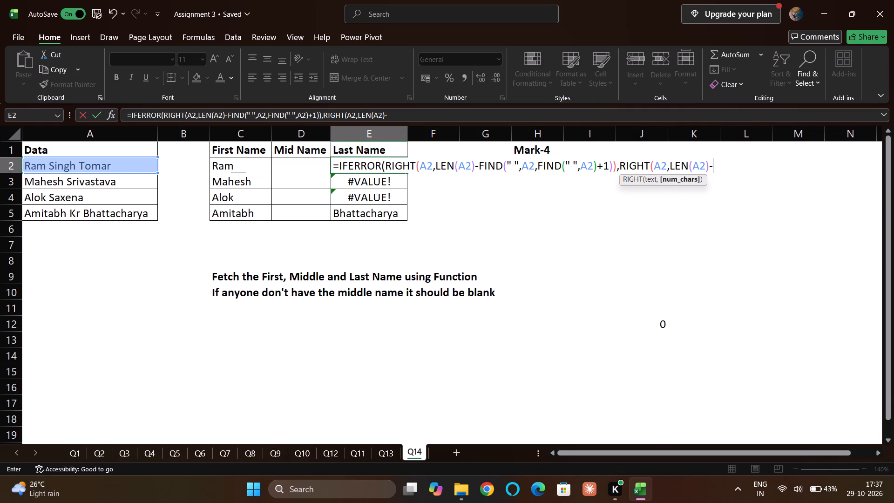
Finish the fallback in E2 with FIND(" ",A2)+1, close both functions and enter the formula.
{"action": "key", "text": "i"}
{"action": "key", "text": "BackSpace"}
{"action": "type", "text": "find"}
{"action": "key", "text": "Tab"}
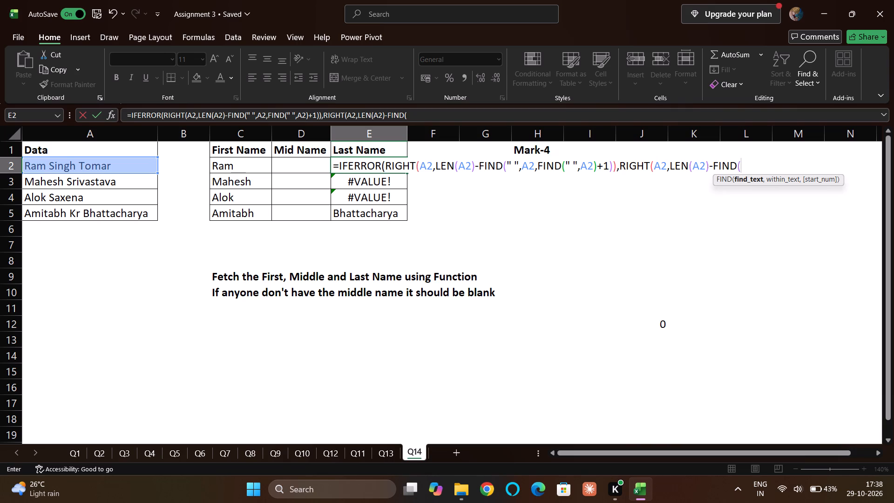
{"action": "type", "text": "\" '"}
{"action": "key", "text": "BackSpace"}
{"action": "key", "text": "shift+quotedbl"}
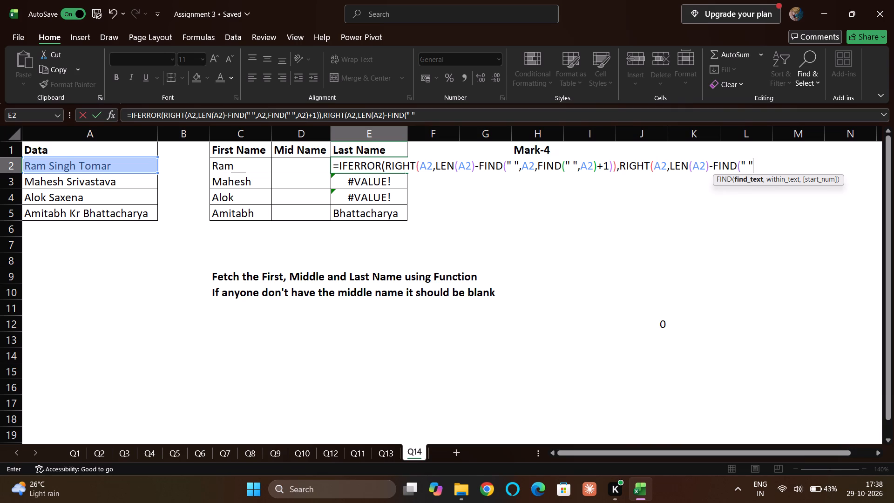
{"action": "key", "text": "comma"}
{"action": "left_click", "coordinate": [133, 165]}
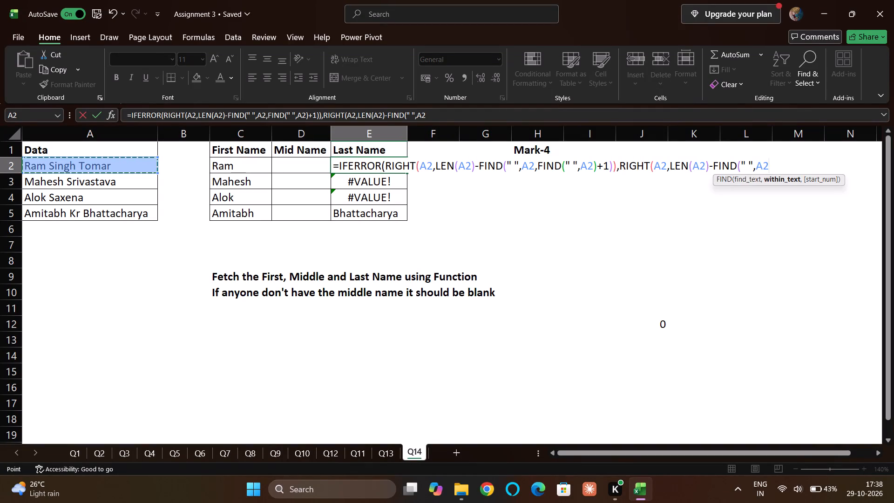
{"action": "key", "text": "shift+parenright"}
{"action": "type", "text": "+1"}
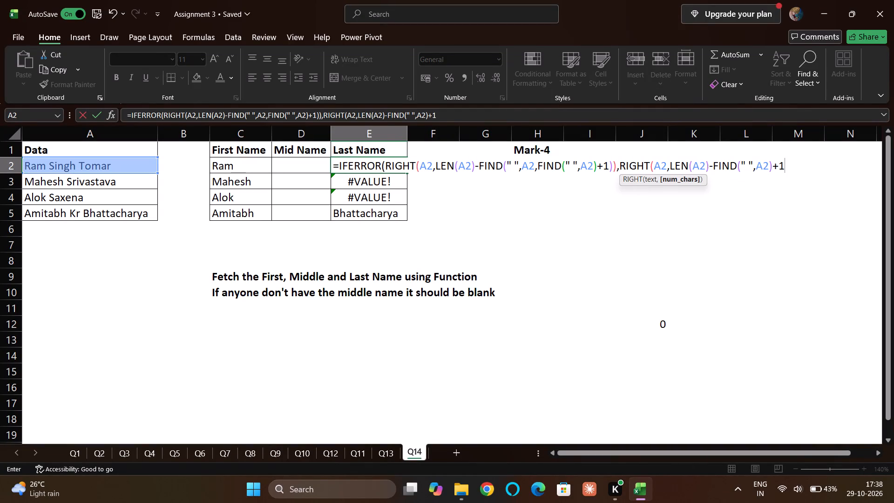
{"action": "type", "text": "))"}
{"action": "key", "text": "Return"}
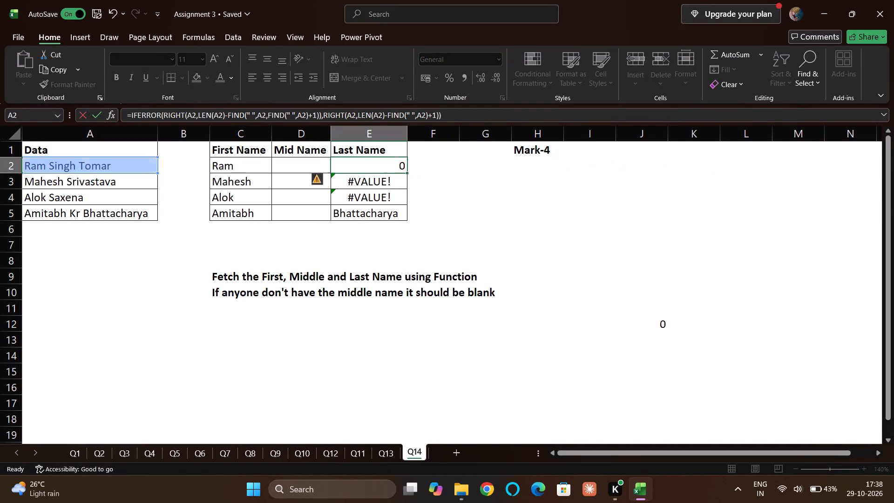
Fill the IFERROR last name formula from E2 down through E5.
{"action": "key", "text": "Up"}
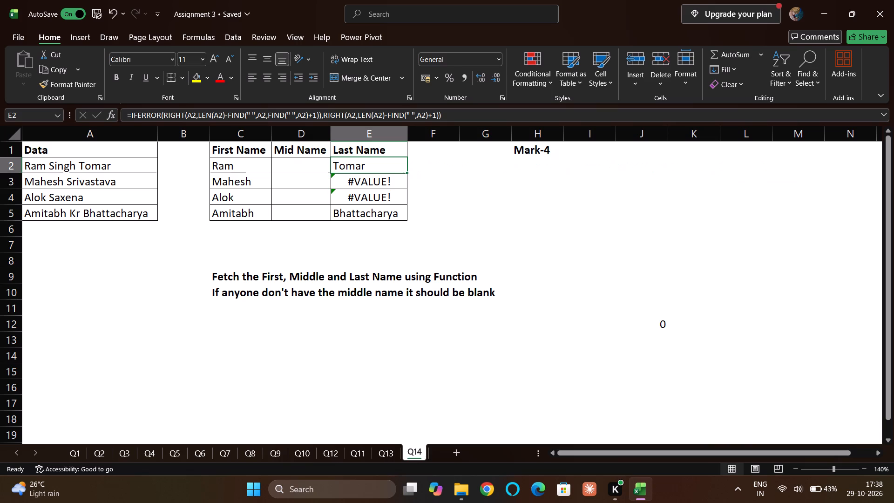
{"action": "key", "text": "shift+Down"}
{"action": "key", "text": "shift+Down"}
{"action": "key", "text": "shift+Down"}
{"action": "key", "text": "ctrl+d"}
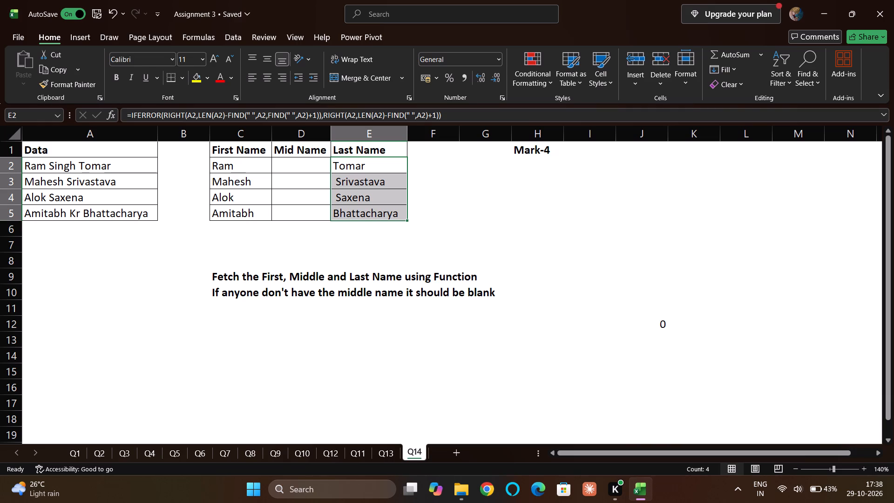
Select cell J12, which holds the stray formula =G7-G6.
{"action": "left_click", "coordinate": [658, 328]}
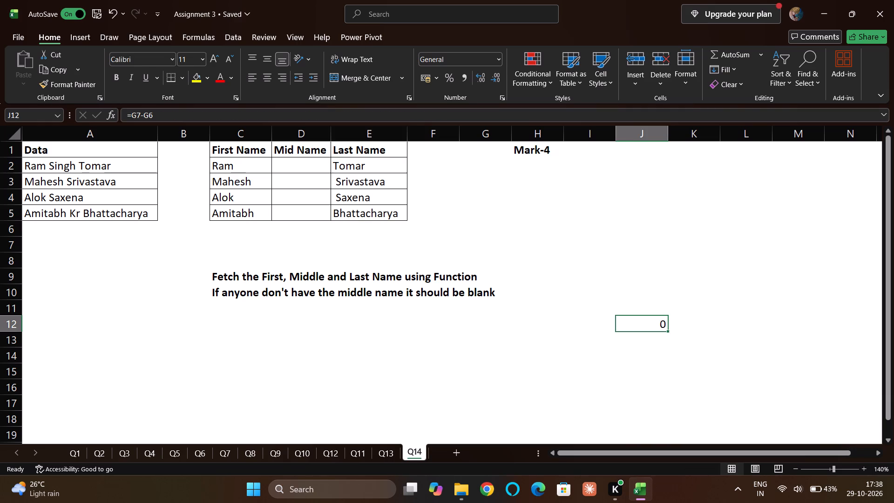
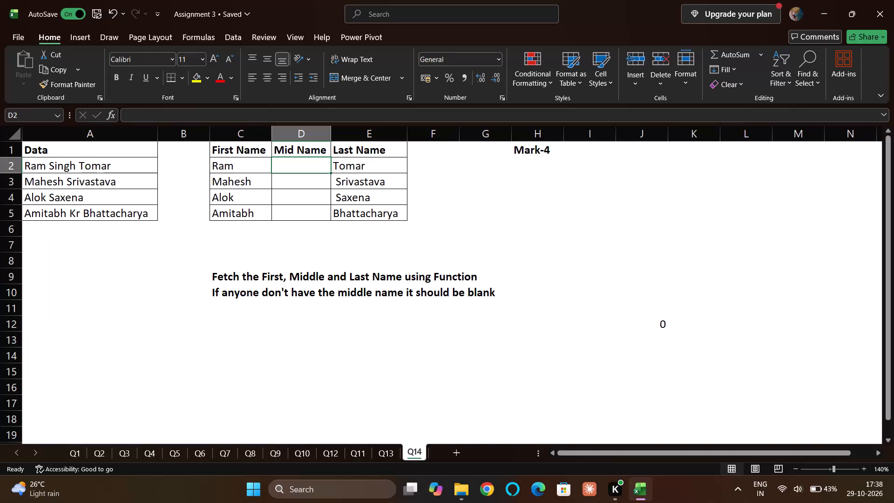
Begin the middle name formula in D2 with MID on A2, using FIND(" ",A2)+1 as the start position.
{"action": "type", "text": "=mid"}
{"action": "key", "text": "Tab"}
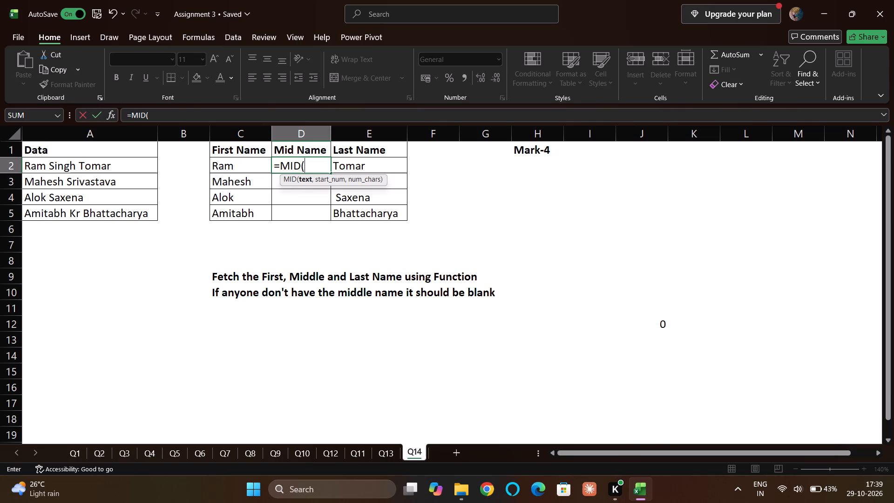
{"action": "left_click", "coordinate": [78, 170]}
{"action": "key", "text": "comma"}
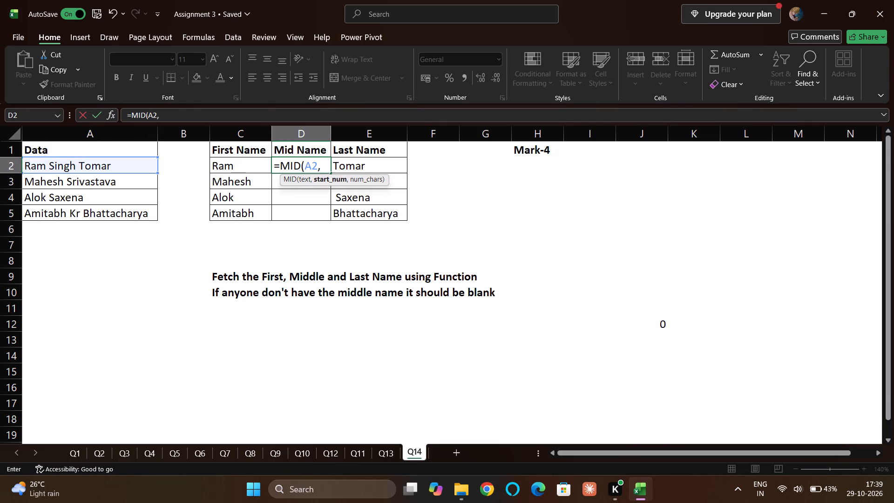
{"action": "type", "text": "find"}
{"action": "key", "text": "Tab"}
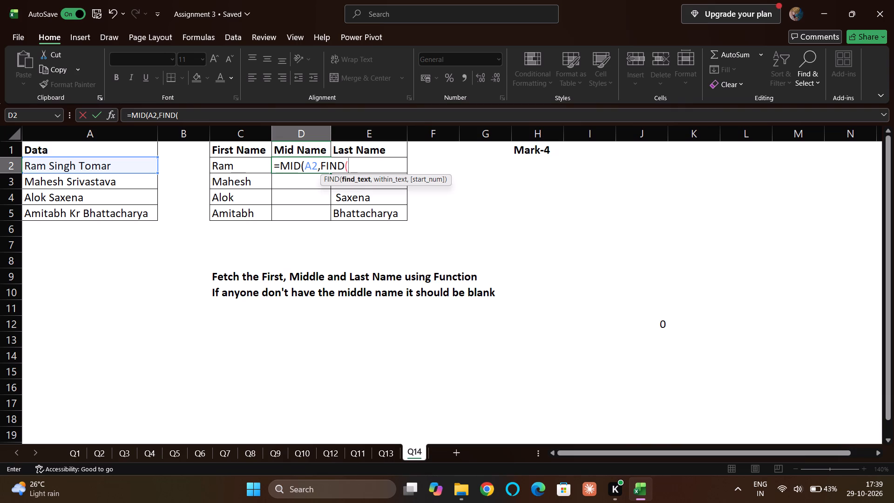
{"action": "type", "text": "\" \","}
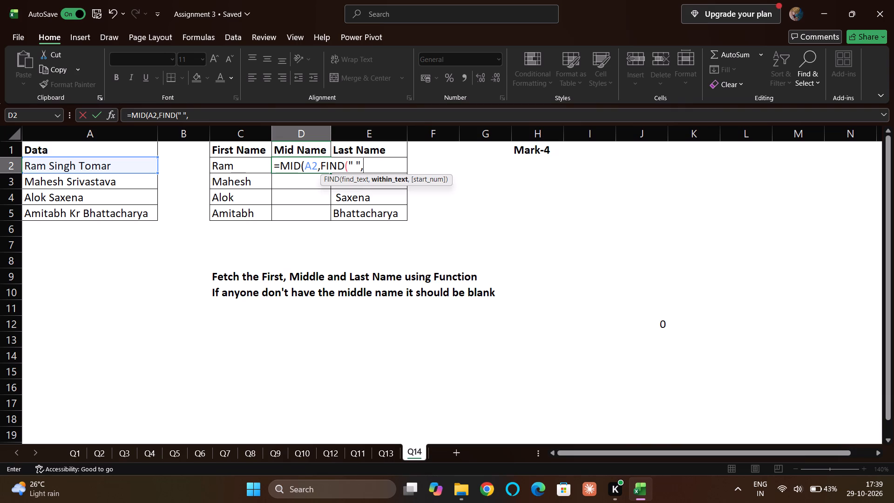
{"action": "left_click", "coordinate": [78, 170]}
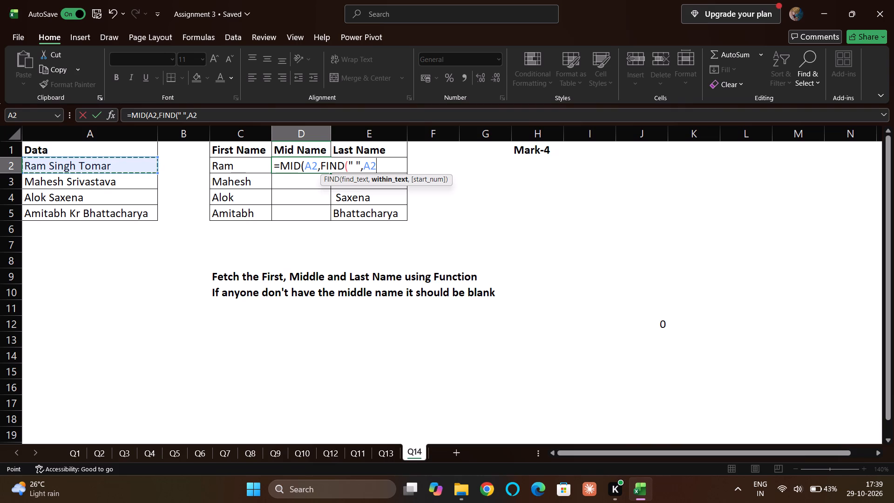
{"action": "key", "text": "shift+parenright"}
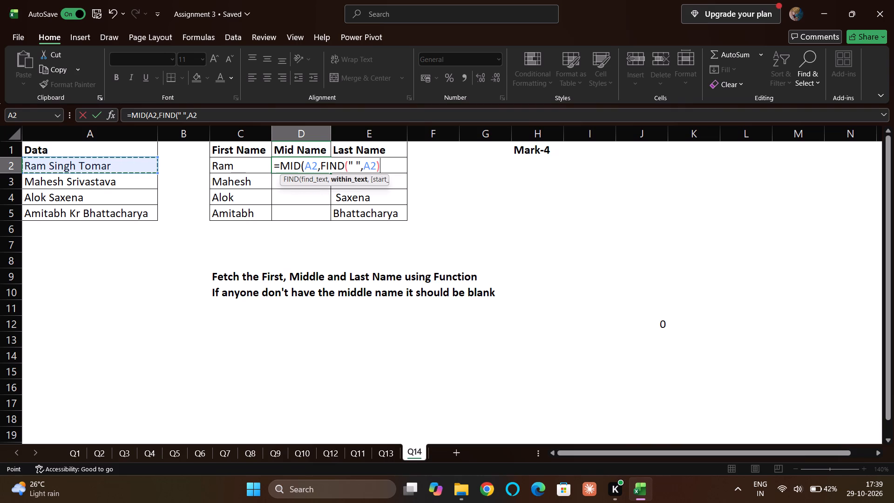
{"action": "type", "text": "+!"}
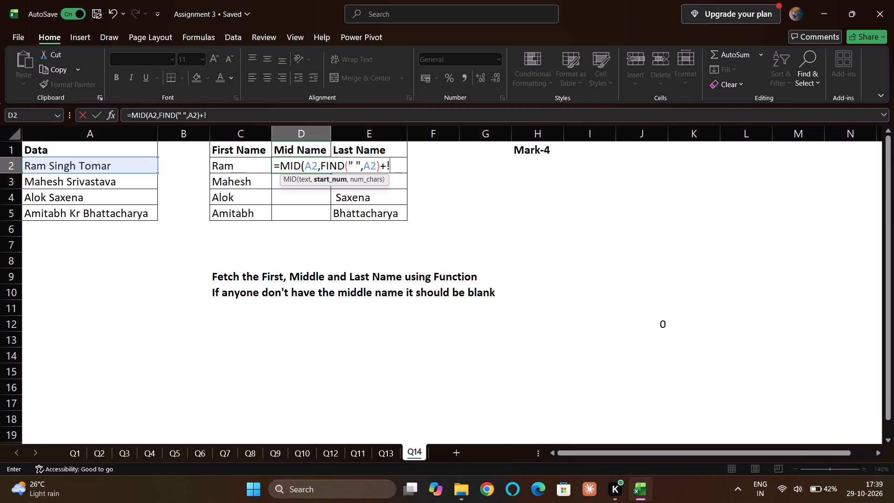
{"action": "key", "text": "BackSpace"}
{"action": "key", "text": "1"}
{"action": "key", "text": "comma"}
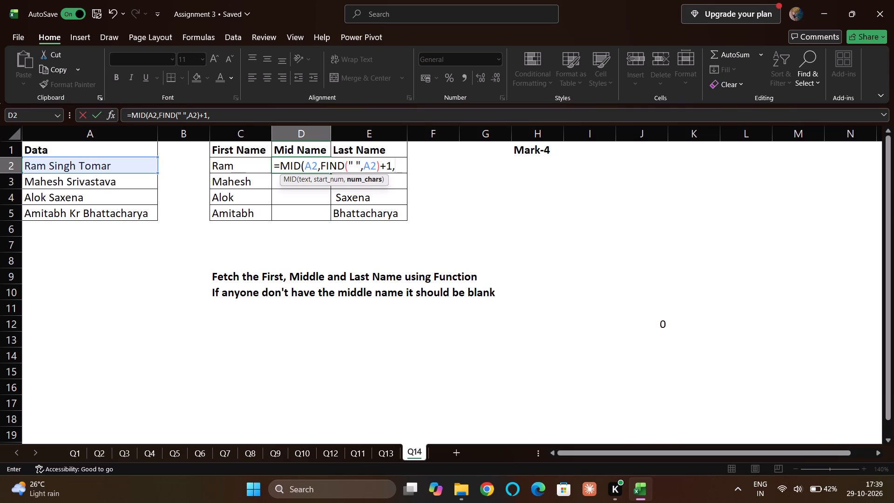
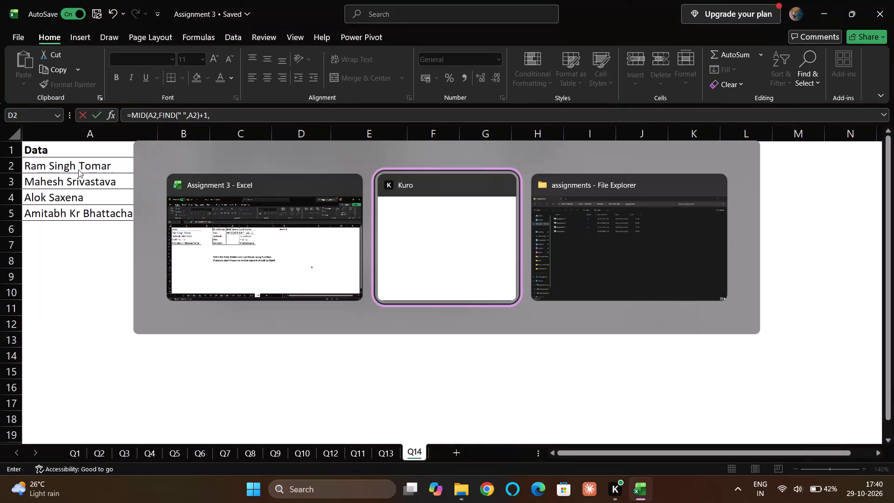
Switch to File Explorer and try to open the Day 8 - Text Functions workbook from the excel folder in SLA_Excel_files.
{"action": "key", "text": "alt+Tab"}
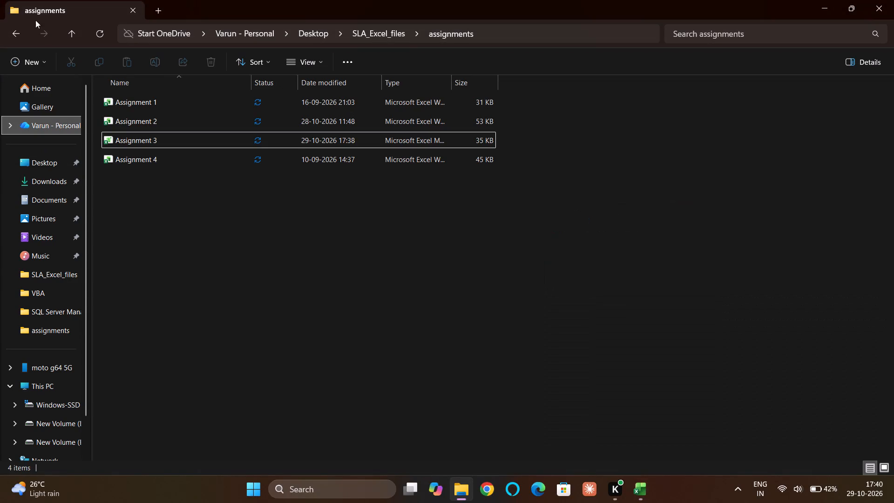
{"action": "left_click", "coordinate": [13, 33]}
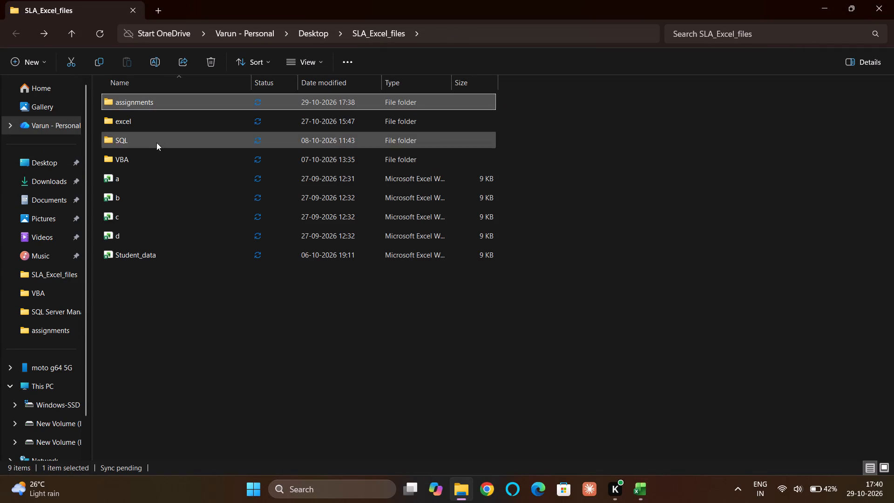
{"action": "double_click", "coordinate": [170, 124]}
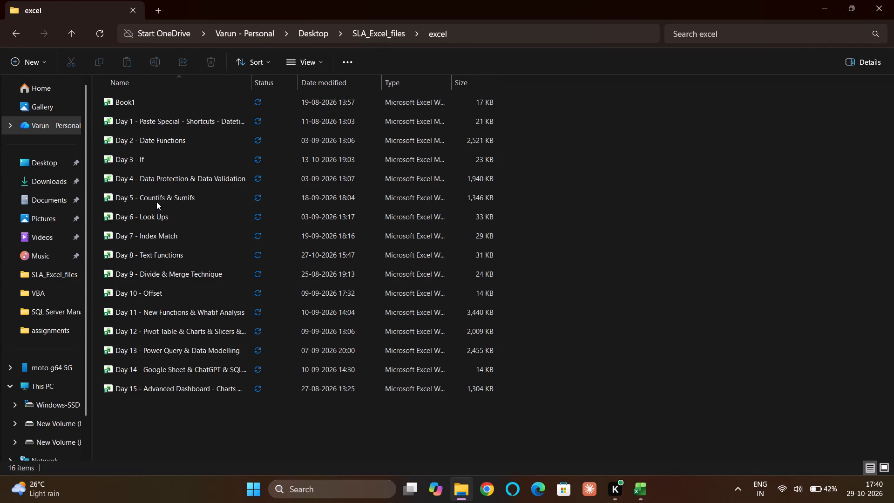
{"action": "double_click", "coordinate": [153, 251]}
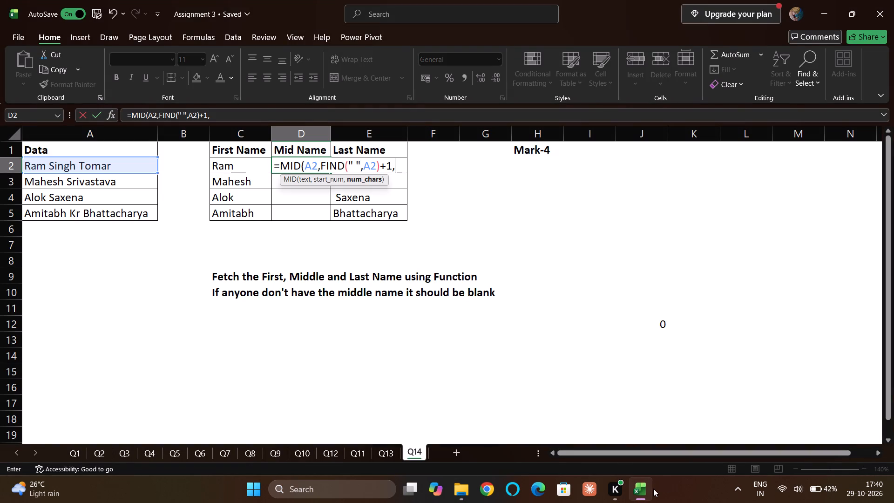
{"action": "key", "text": "alt+Tab"}
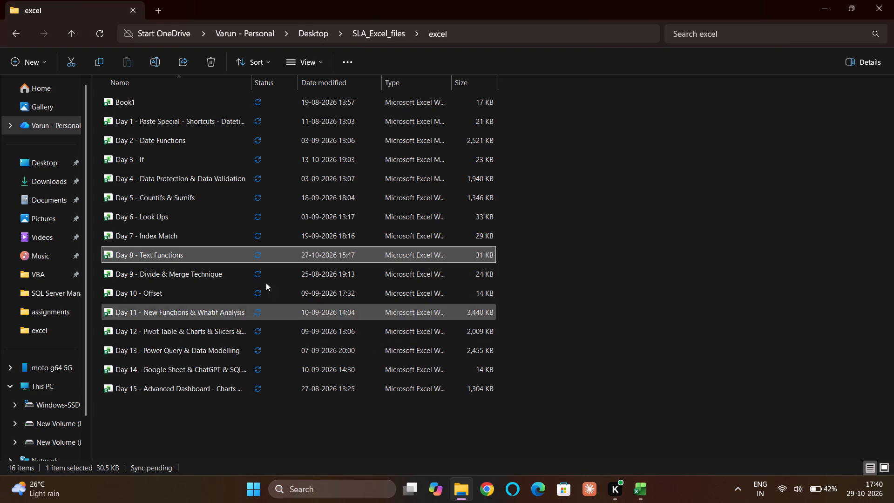
{"action": "double_click", "coordinate": [192, 254]}
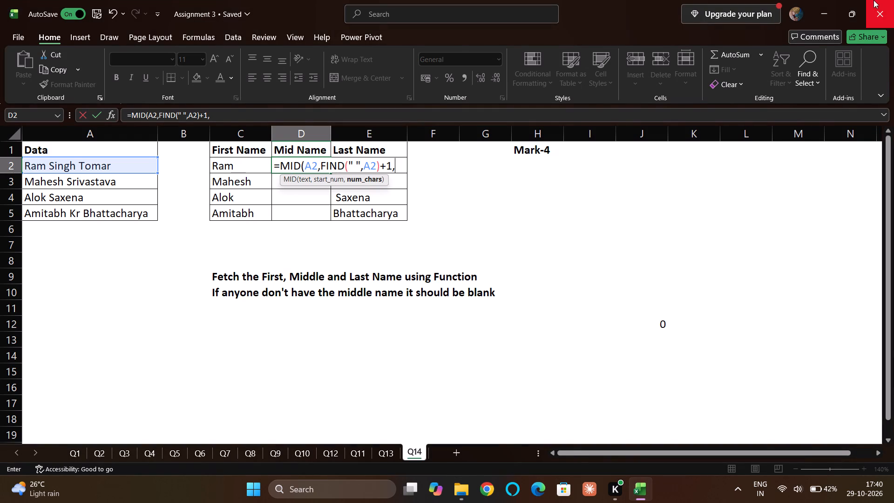
Clear the unfinished MID formula from D2 on Q14 and save the Assignment 3 workbook.
{"action": "left_click", "coordinate": [97, 14]}
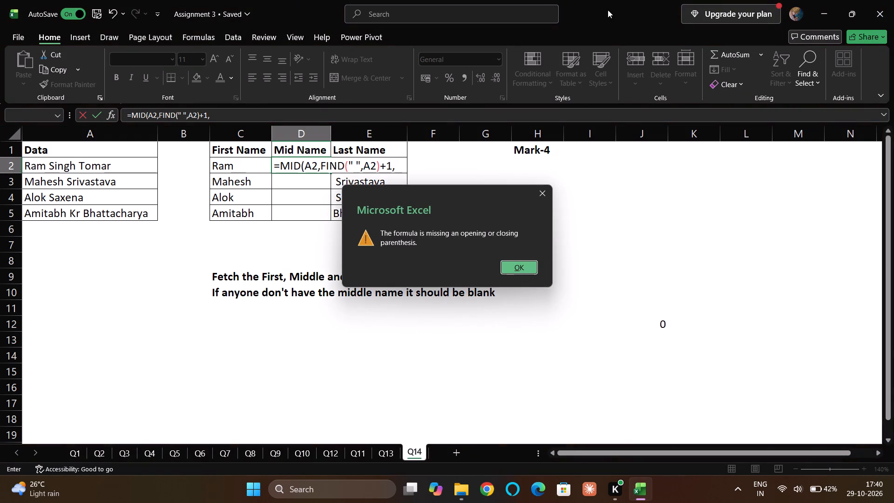
{"action": "left_click", "coordinate": [517, 265]}
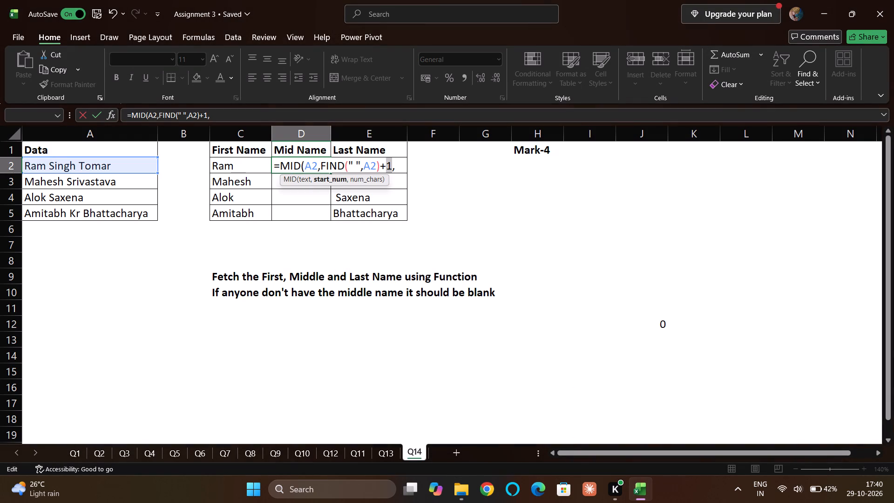
{"action": "left_click", "coordinate": [401, 166]}
{"action": "key", "text": "BackSpace"}
{"action": "key", "text": "BackSpace"}
{"action": "key", "text": "BackSpace"}
{"action": "key", "text": "BackSpace"}
{"action": "key", "text": "BackSpace"}
{"action": "key", "text": "BackSpace"}
{"action": "key", "text": "BackSpace"}
{"action": "key", "text": "BackSpace"}
{"action": "key", "text": "BackSpace"}
{"action": "key", "text": "BackSpace"}
{"action": "key", "text": "BackSpace"}
{"action": "key", "text": "BackSpace"}
{"action": "key", "text": "BackSpace"}
{"action": "key", "text": "BackSpace"}
{"action": "key", "text": "BackSpace"}
{"action": "key", "text": "BackSpace"}
{"action": "key", "text": "BackSpace"}
{"action": "key", "text": "BackSpace"}
{"action": "key", "text": "BackSpace"}
{"action": "key", "text": "BackSpace"}
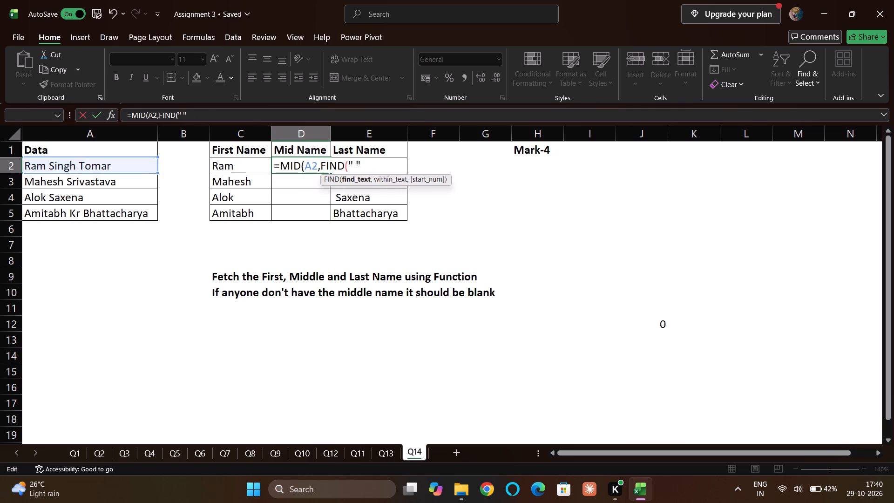
{"action": "left_click", "coordinate": [99, 15]}
{"action": "left_click", "coordinate": [893, 0]}
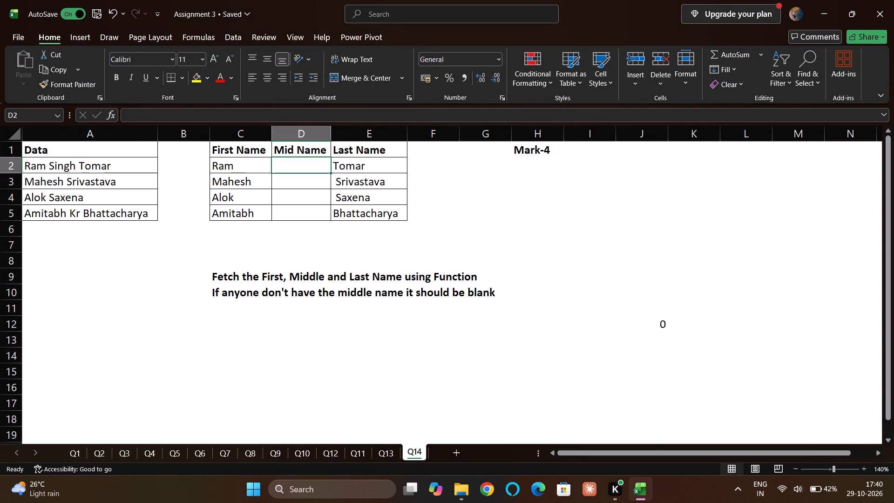
Switch to File Explorer and open the Day 8 - Text Functions workbook.
{"action": "key", "text": "alt+Tab"}
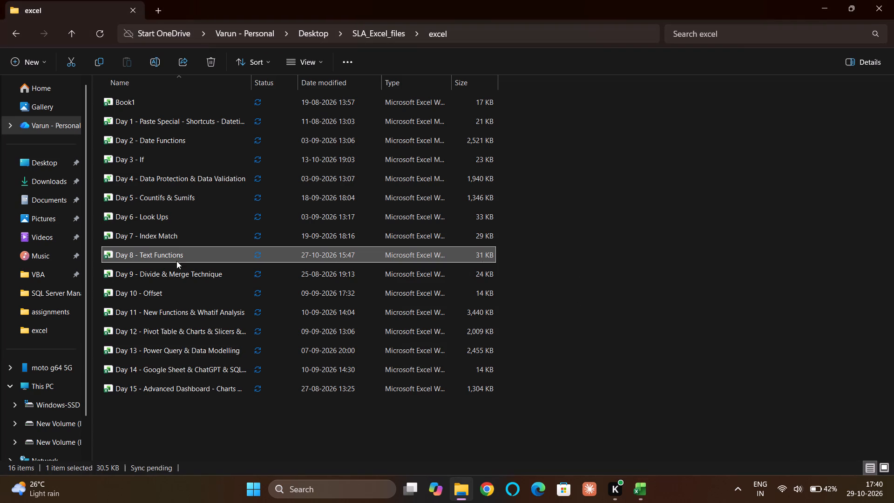
{"action": "double_click", "coordinate": [184, 258]}
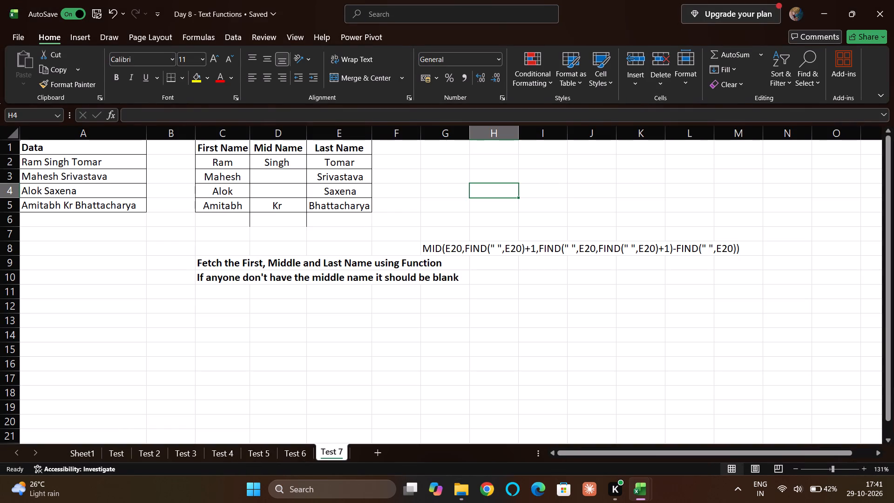
Copy the full middle name formula text from D2 on the Test 7 sheet, leaving the cell unchanged, and close the Day 8 workbook.
{"action": "left_click", "coordinate": [285, 175]}
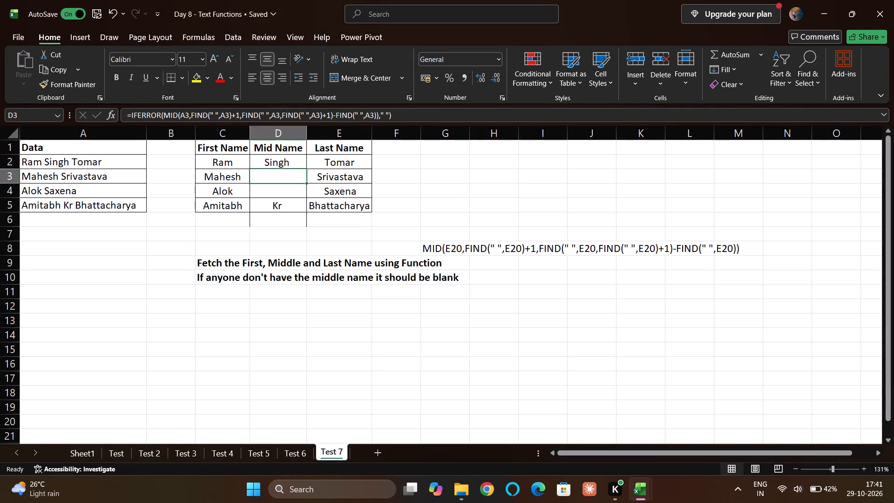
{"action": "left_click", "coordinate": [292, 159]}
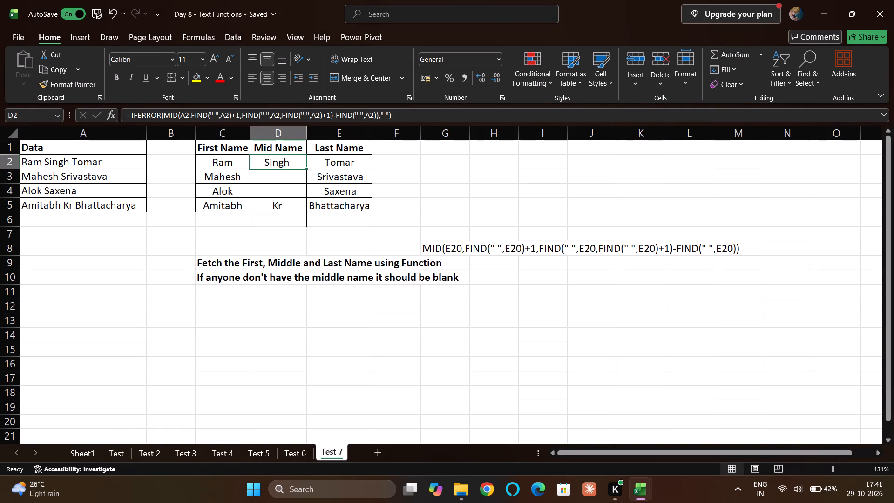
{"action": "left_click", "coordinate": [339, 158]}
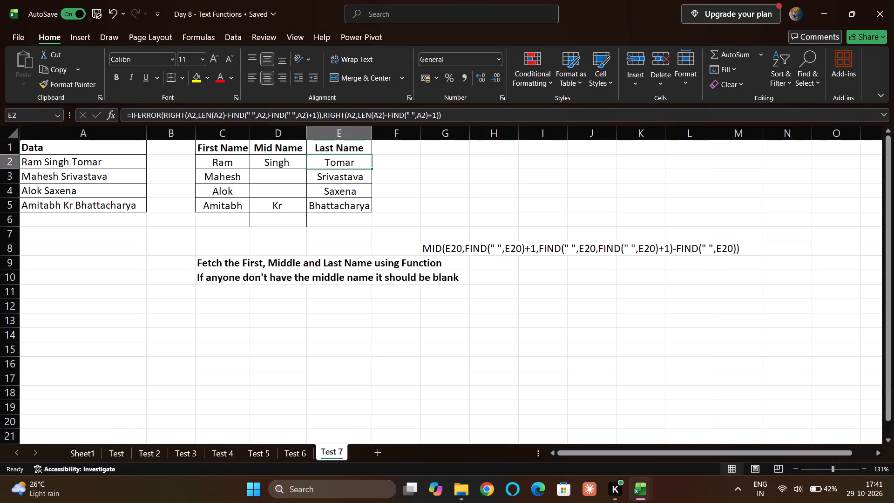
{"action": "left_click", "coordinate": [279, 161]}
{"action": "double_click", "coordinate": [279, 161]}
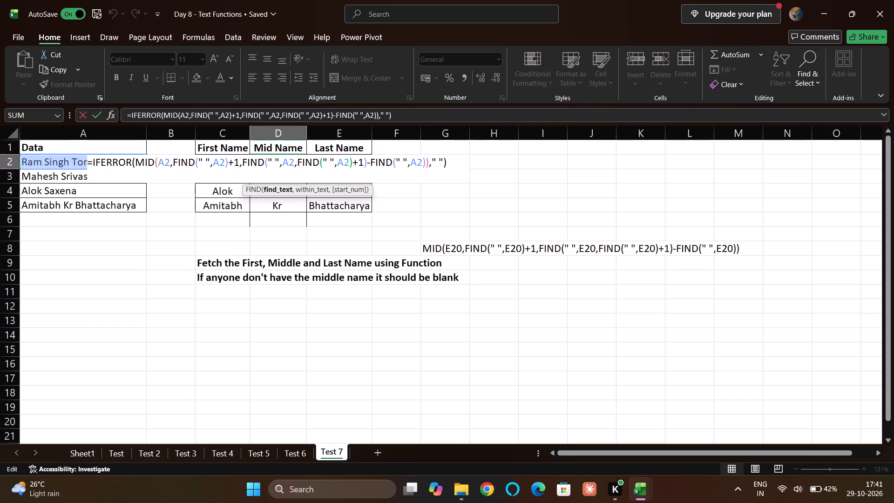
{"action": "key", "text": "ctrl+a"}
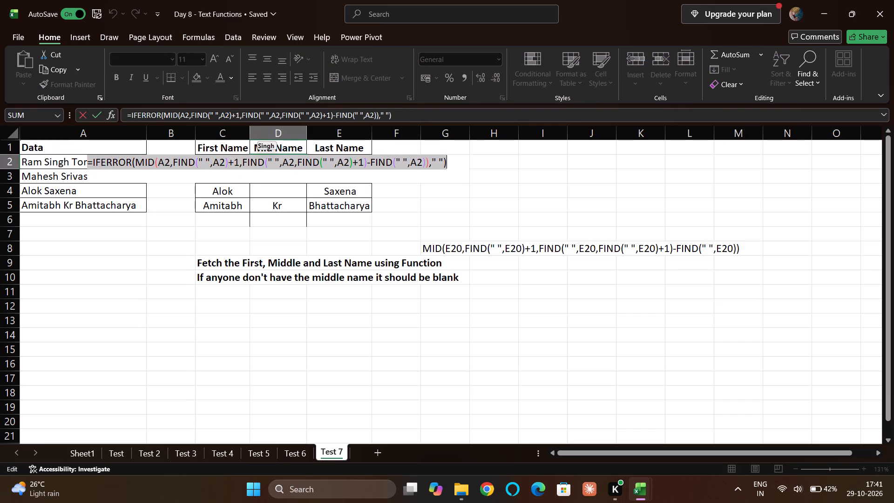
{"action": "key", "text": "ctrl+c"}
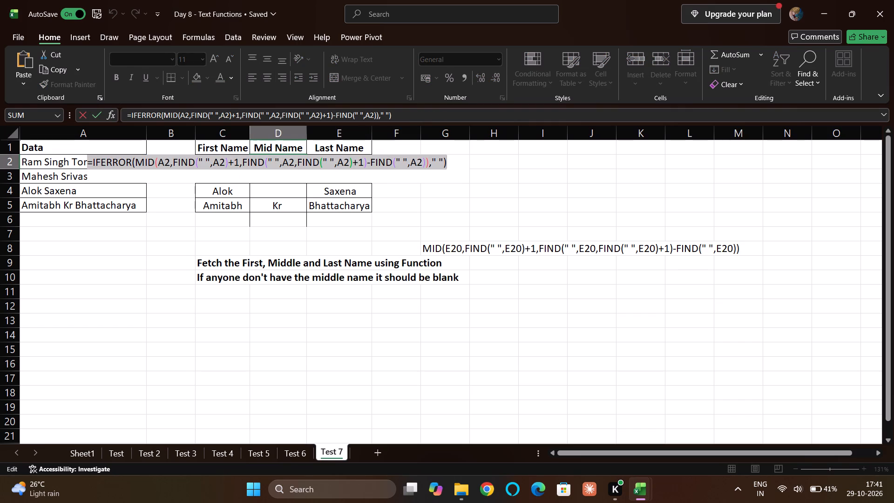
{"action": "left_click", "coordinate": [555, 163]}
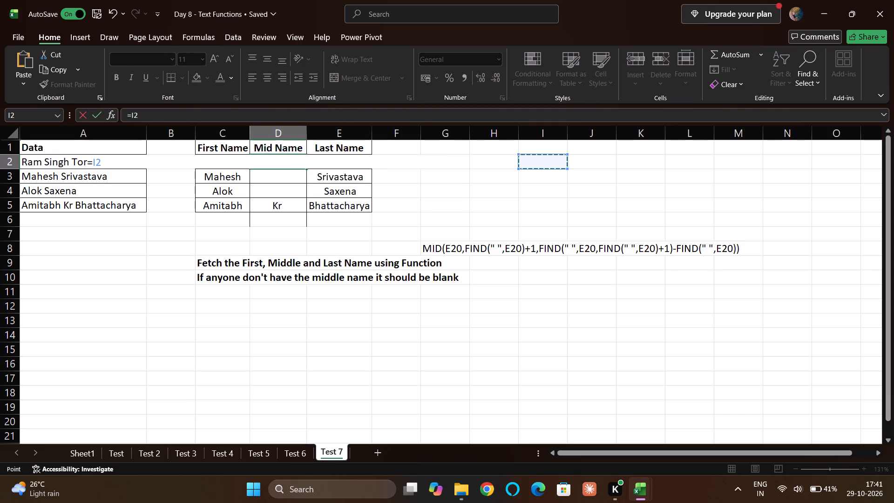
{"action": "key", "text": "ctrl+z"}
{"action": "key", "text": "Return"}
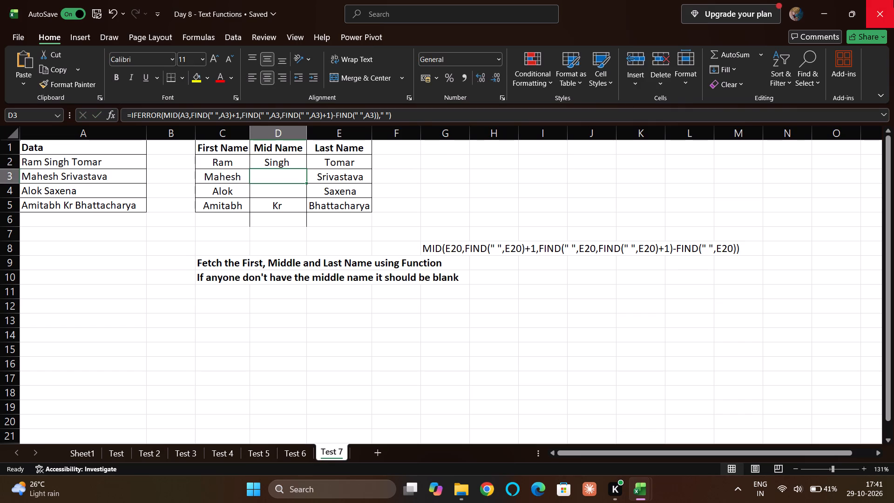
{"action": "left_click", "coordinate": [892, 3]}
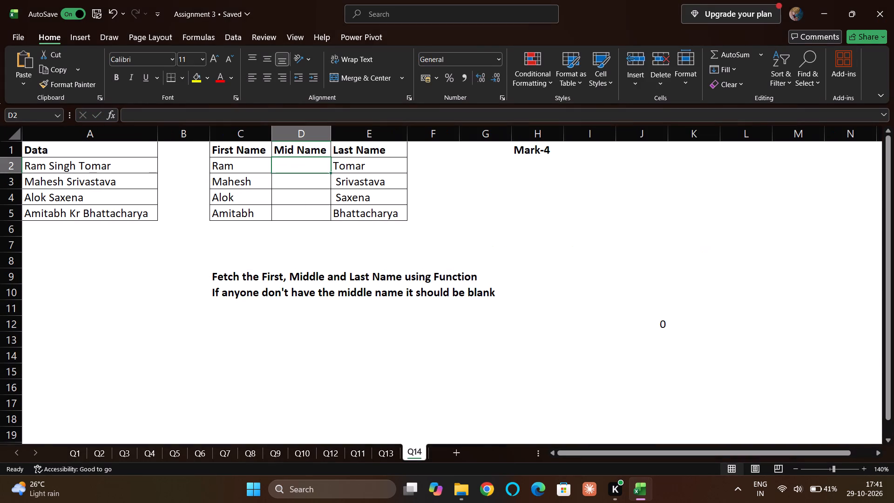
Paste =IFERROR(MID(A2,FIND(" ",A2)+1,FIND(" ",A2,FIND(" ",A2)+1)-FIND(" ",A2))," ") into D2 on the Q14 sheet.
{"action": "double_click", "coordinate": [306, 170]}
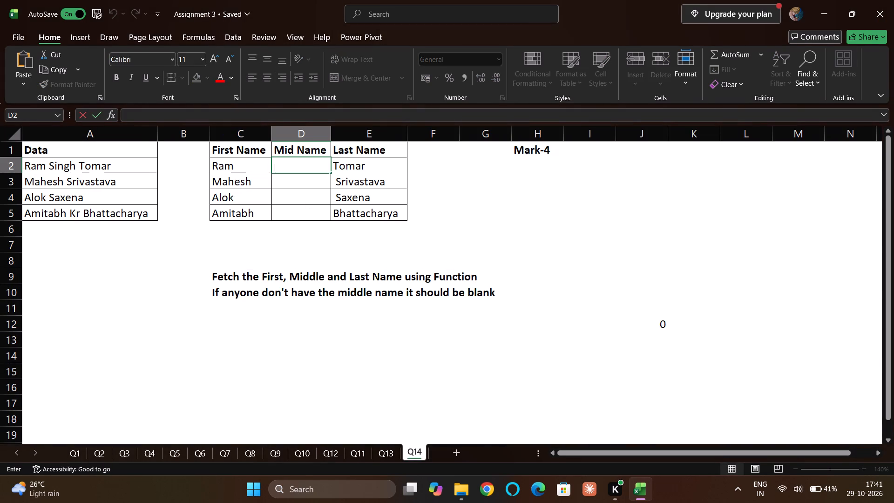
{"action": "key", "text": "ctrl+v"}
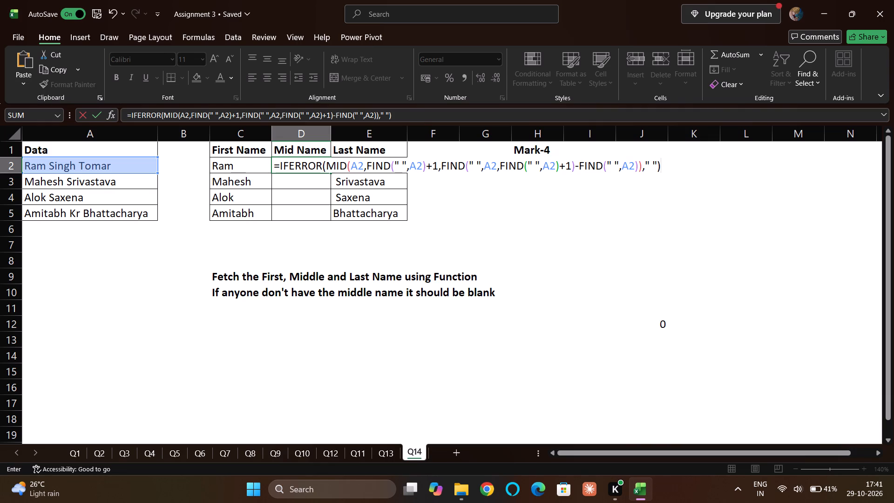
{"action": "left_click", "coordinate": [494, 165]}
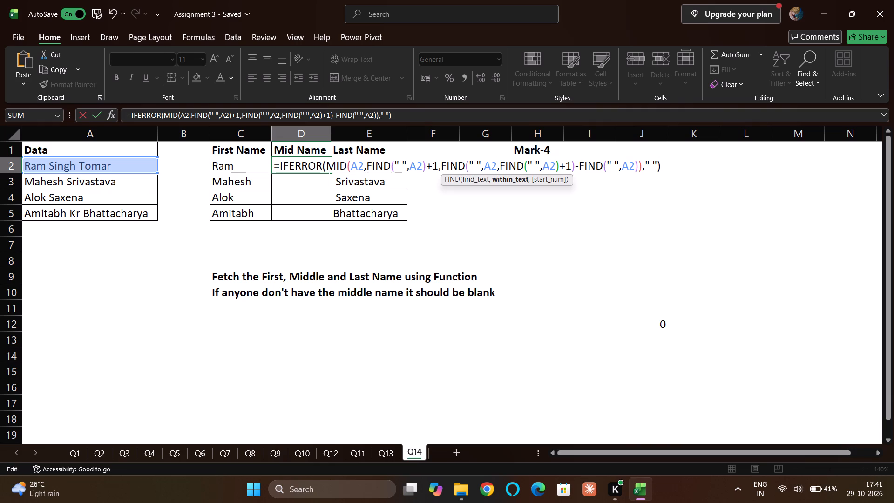
{"action": "left_click", "coordinate": [664, 170]}
{"action": "key", "text": "Return"}
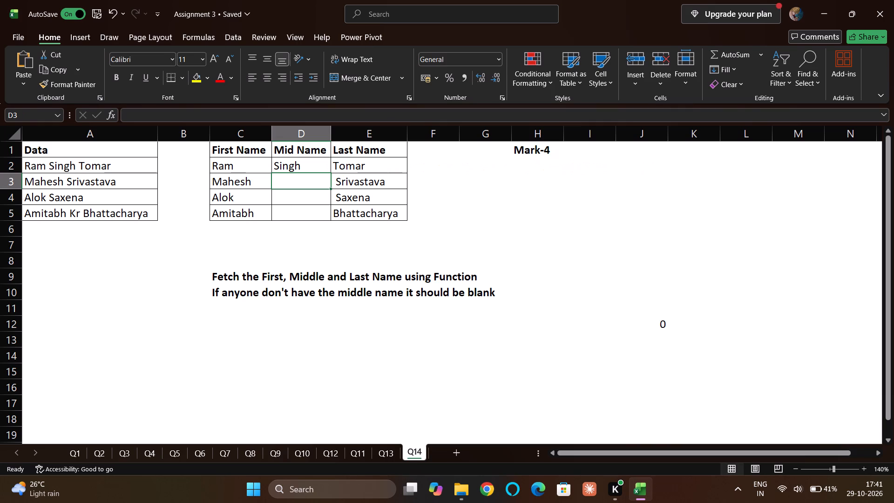
Fill the middle name formula from D2 down through D5.
{"action": "key", "text": "Up"}
{"action": "key", "text": "ctrl+Down"}
{"action": "key", "text": "ctrl+Down"}
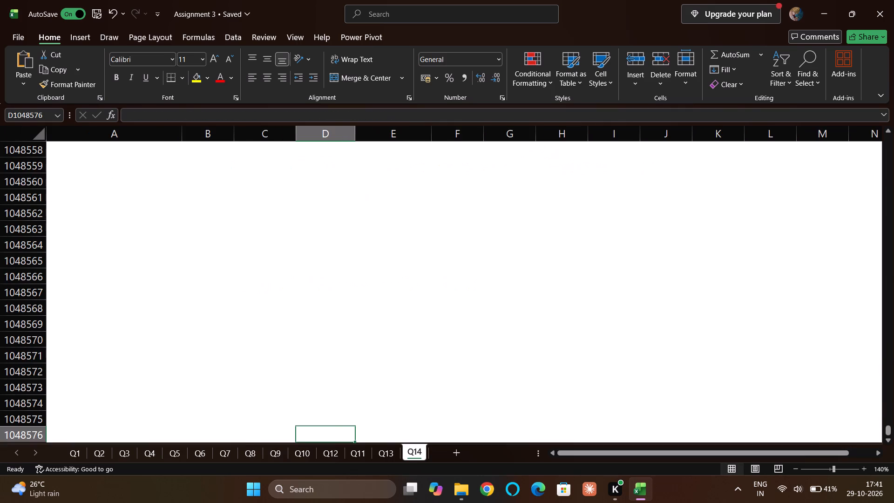
{"action": "key", "text": "ctrl+Up"}
{"action": "key", "text": "shift+Down"}
{"action": "key", "text": "shift+Down"}
{"action": "key", "text": "shift+Down"}
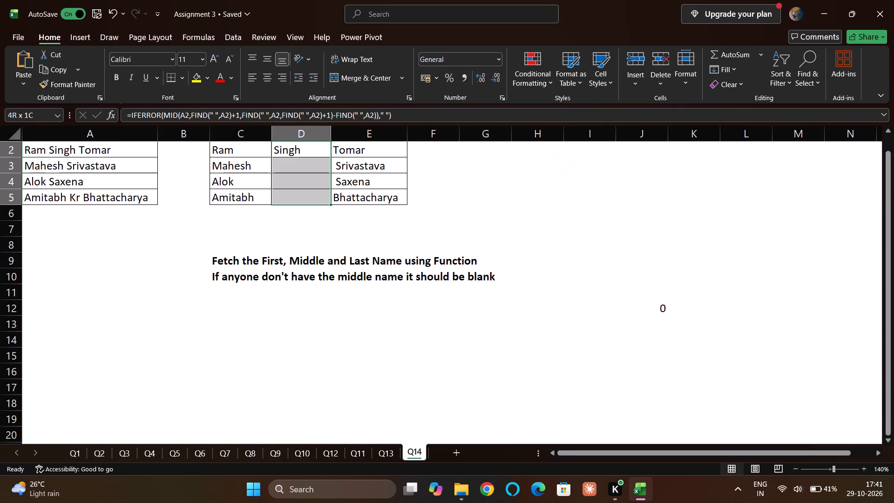
{"action": "key", "text": "ctrl+d"}
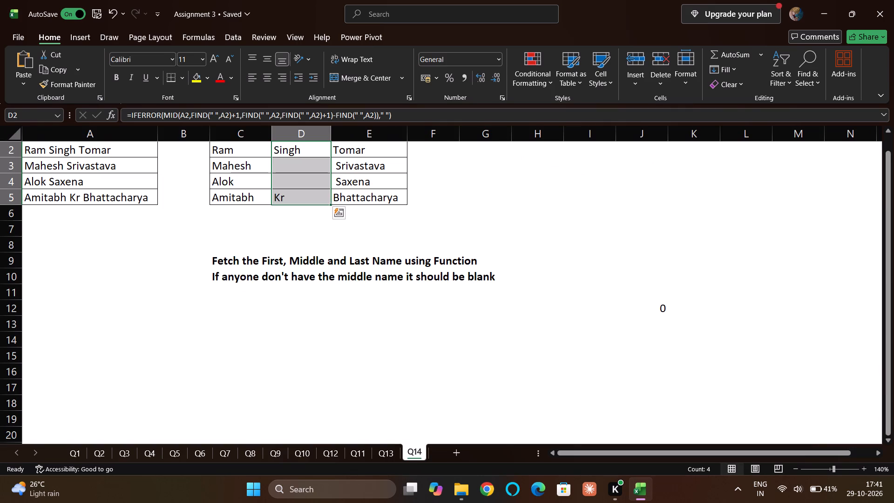
{"action": "left_click", "coordinate": [551, 212]}
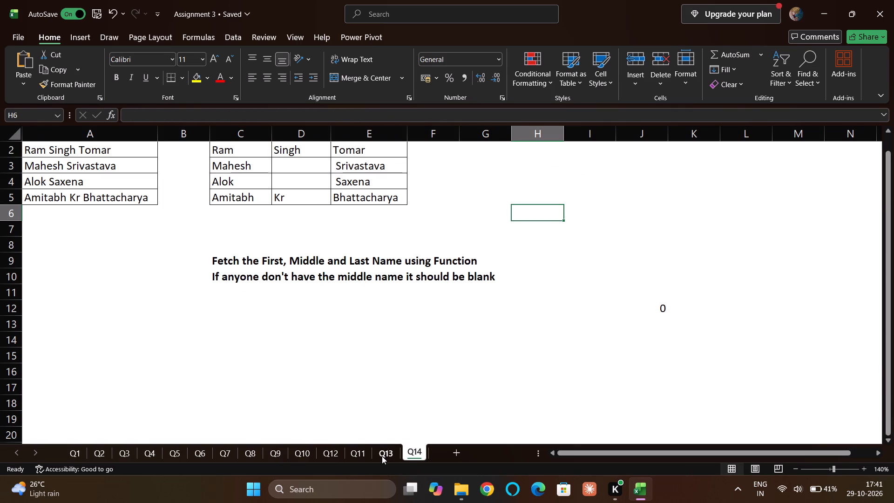
Open the Q13 sheet.
{"action": "left_click", "coordinate": [382, 456]}
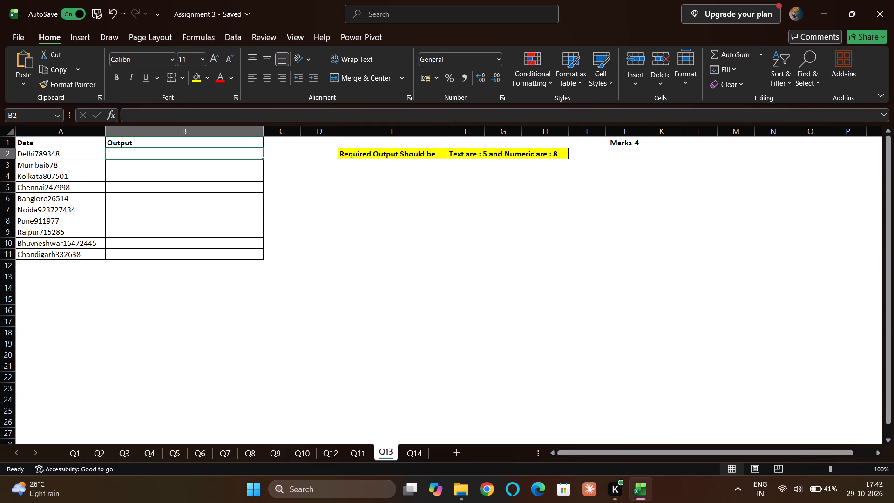
Switch to the File Explorer window showing the excel folder.
{"action": "key", "text": "alt+Tab"}
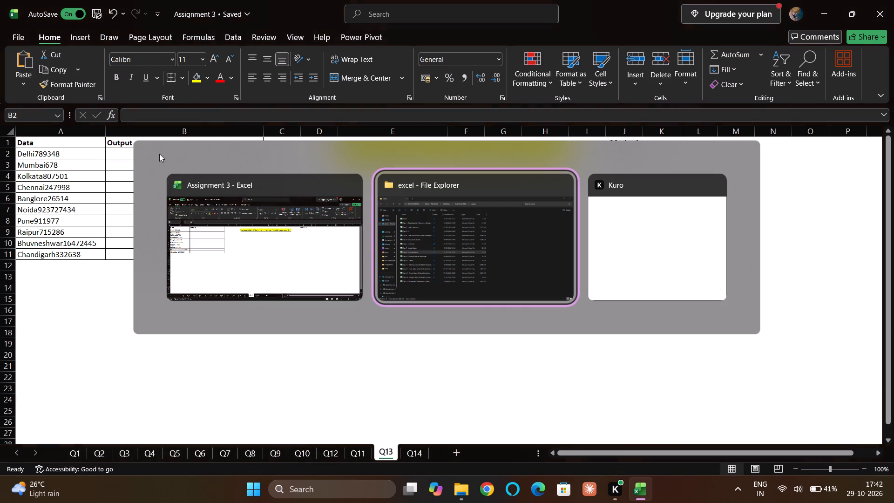
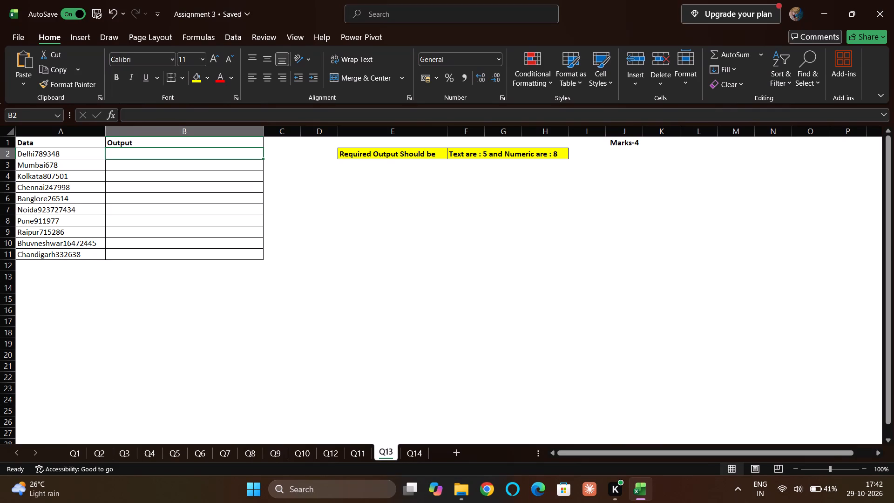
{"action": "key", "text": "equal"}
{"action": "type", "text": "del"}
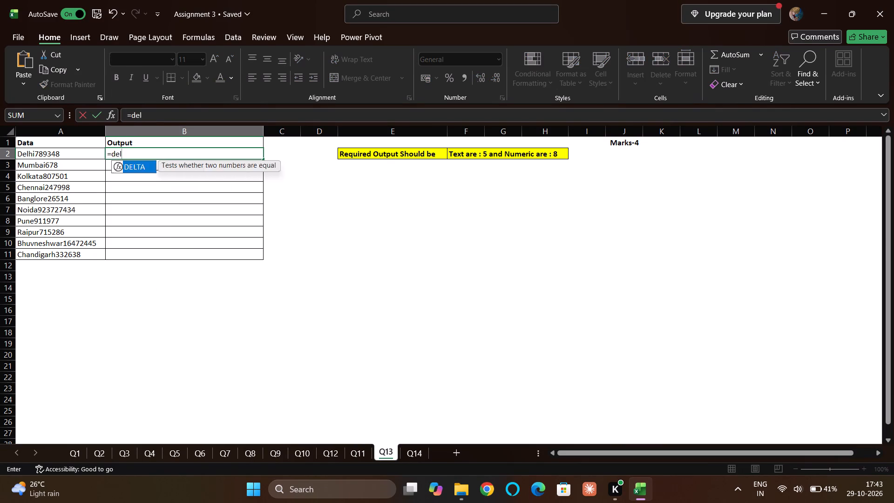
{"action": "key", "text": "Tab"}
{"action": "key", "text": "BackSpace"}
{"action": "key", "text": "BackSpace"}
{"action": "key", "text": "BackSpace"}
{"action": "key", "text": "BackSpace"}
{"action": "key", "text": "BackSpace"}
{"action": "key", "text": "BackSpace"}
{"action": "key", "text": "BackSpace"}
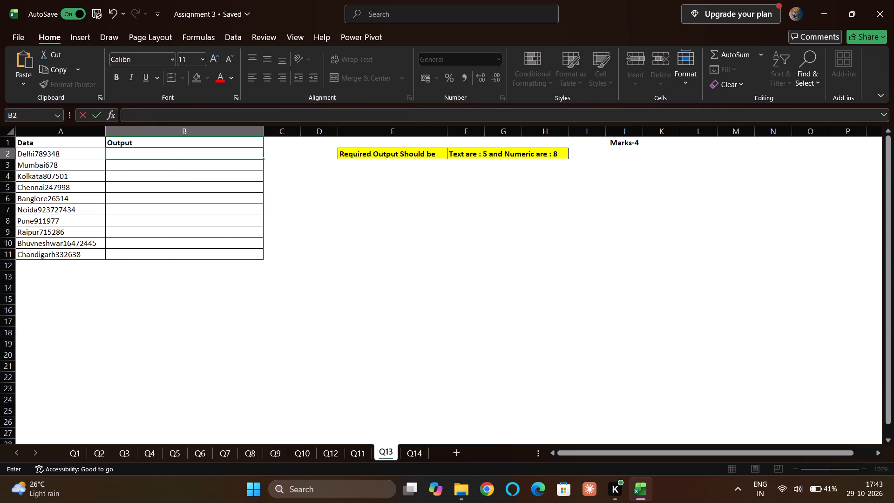
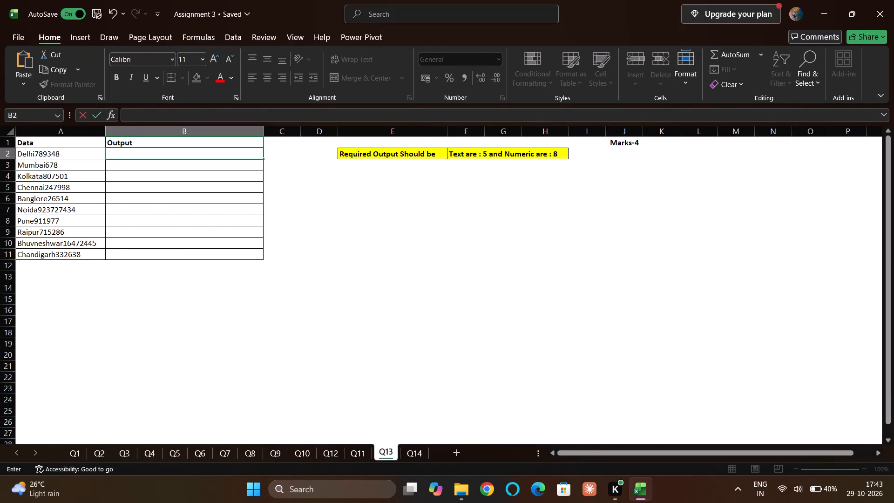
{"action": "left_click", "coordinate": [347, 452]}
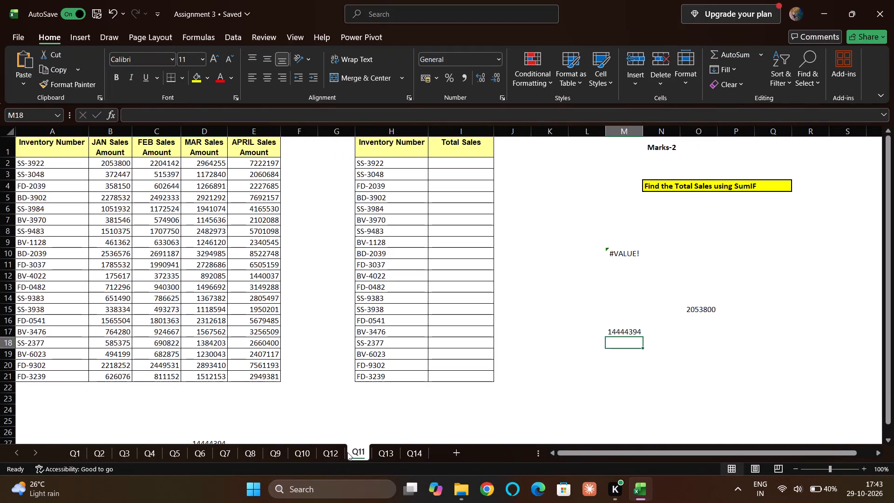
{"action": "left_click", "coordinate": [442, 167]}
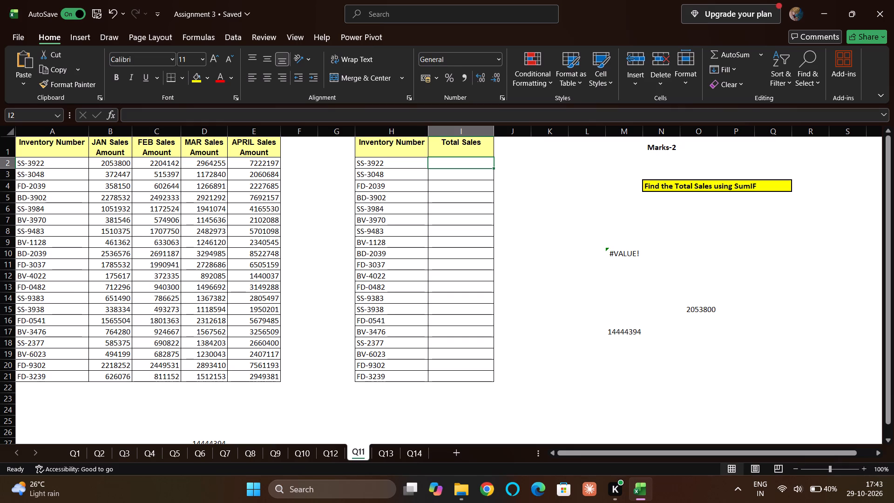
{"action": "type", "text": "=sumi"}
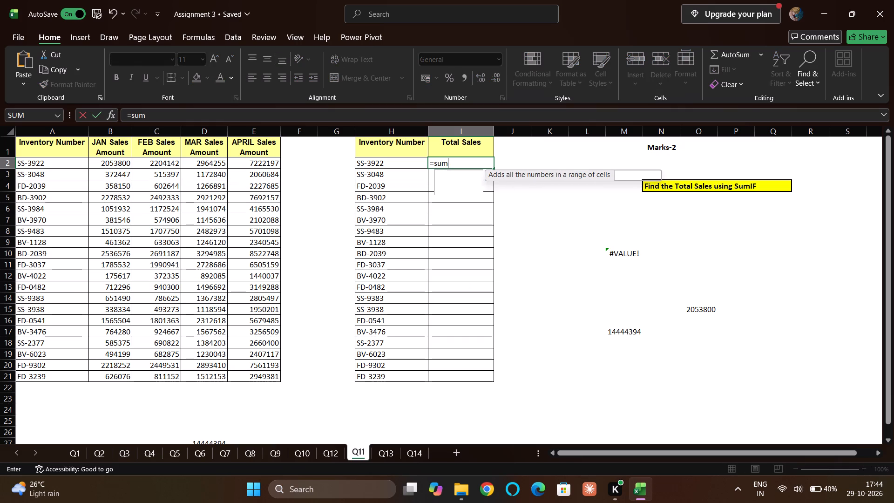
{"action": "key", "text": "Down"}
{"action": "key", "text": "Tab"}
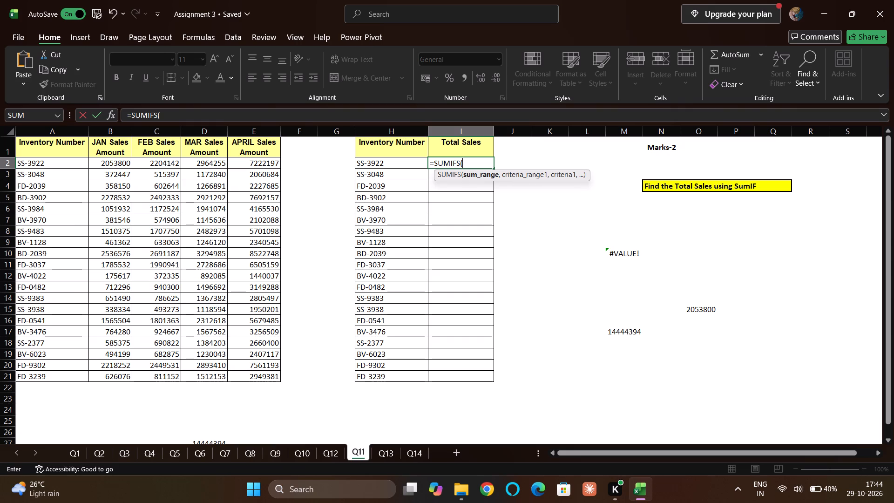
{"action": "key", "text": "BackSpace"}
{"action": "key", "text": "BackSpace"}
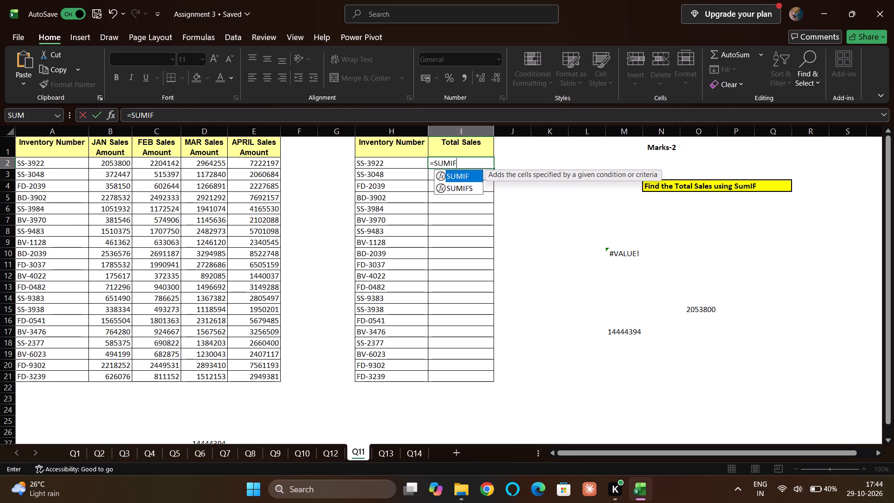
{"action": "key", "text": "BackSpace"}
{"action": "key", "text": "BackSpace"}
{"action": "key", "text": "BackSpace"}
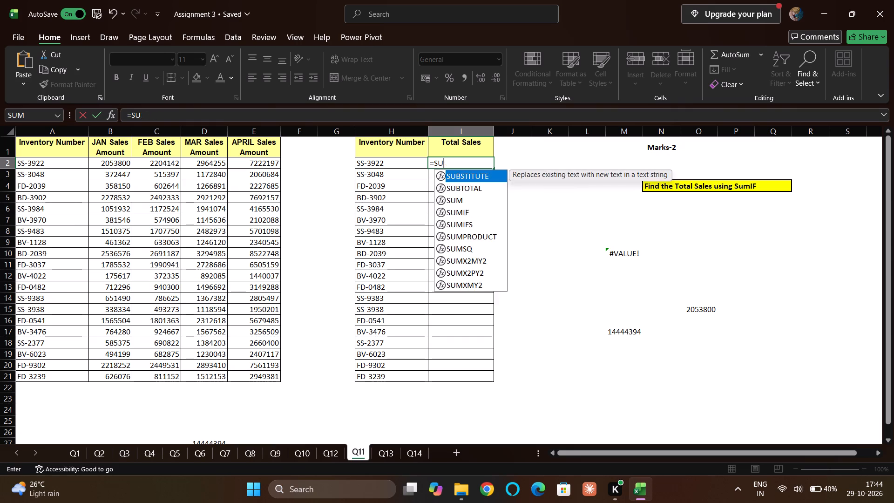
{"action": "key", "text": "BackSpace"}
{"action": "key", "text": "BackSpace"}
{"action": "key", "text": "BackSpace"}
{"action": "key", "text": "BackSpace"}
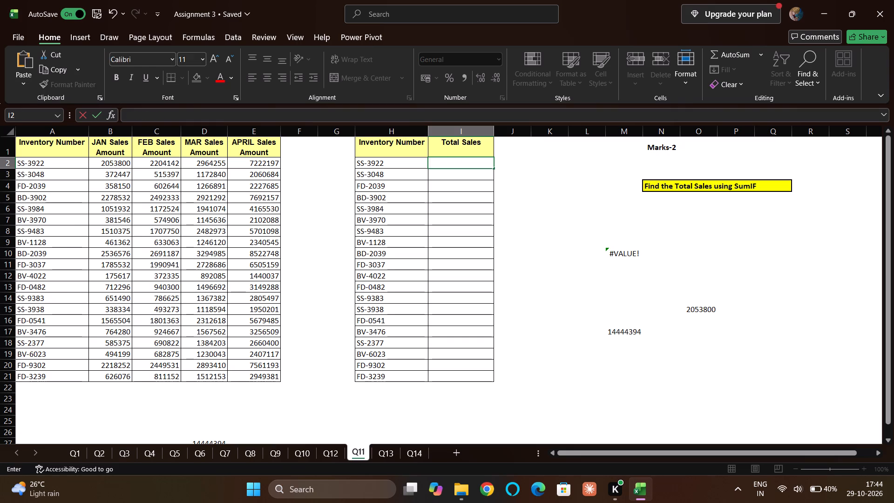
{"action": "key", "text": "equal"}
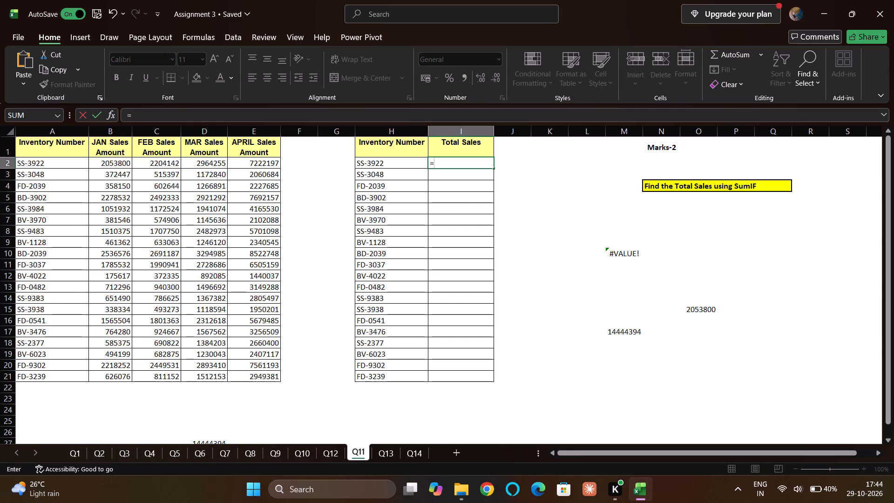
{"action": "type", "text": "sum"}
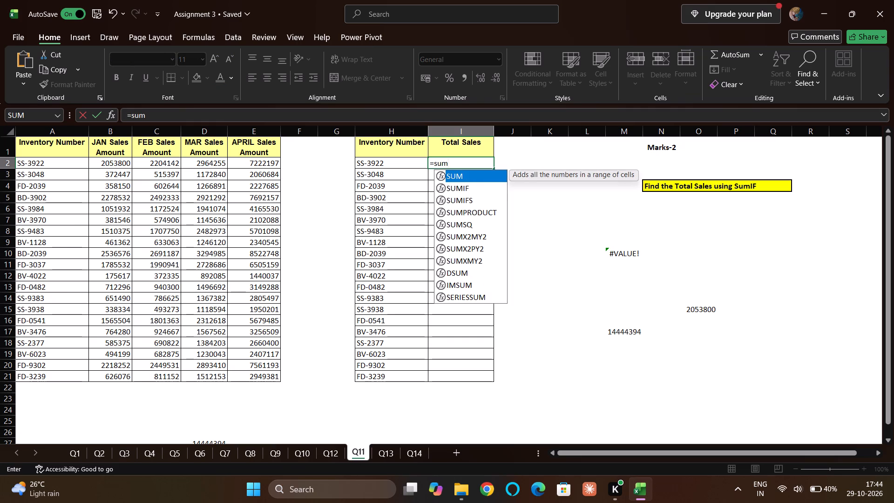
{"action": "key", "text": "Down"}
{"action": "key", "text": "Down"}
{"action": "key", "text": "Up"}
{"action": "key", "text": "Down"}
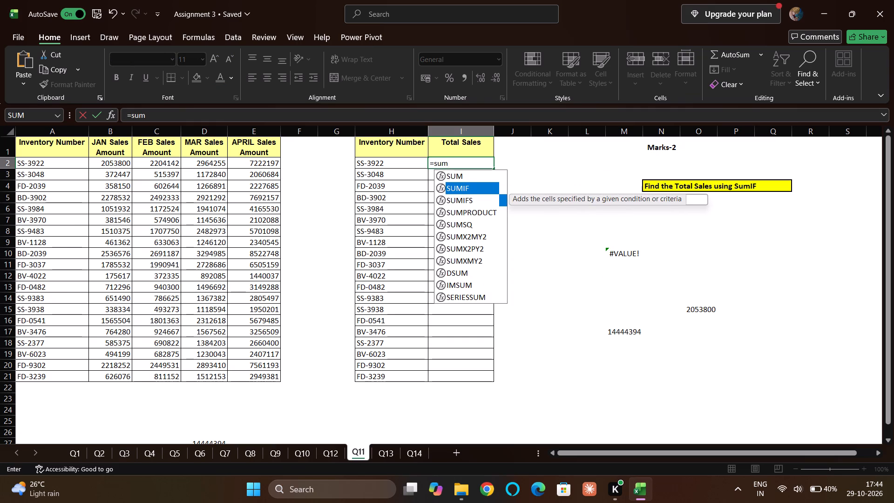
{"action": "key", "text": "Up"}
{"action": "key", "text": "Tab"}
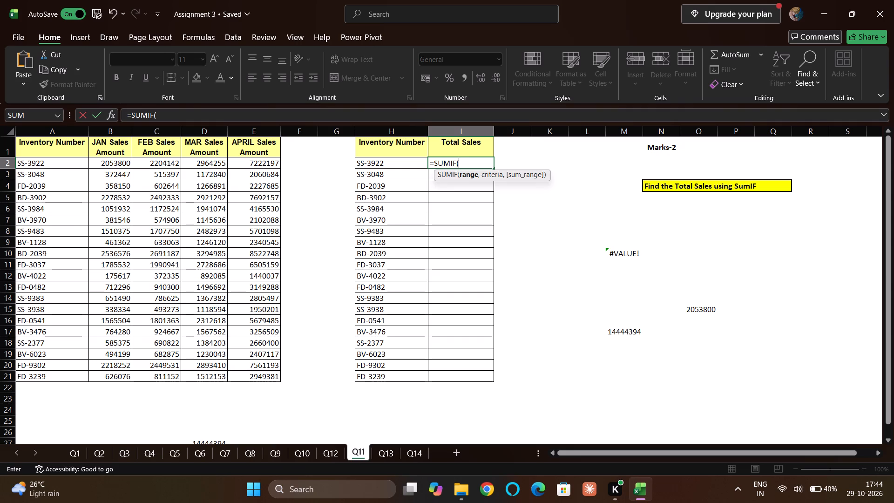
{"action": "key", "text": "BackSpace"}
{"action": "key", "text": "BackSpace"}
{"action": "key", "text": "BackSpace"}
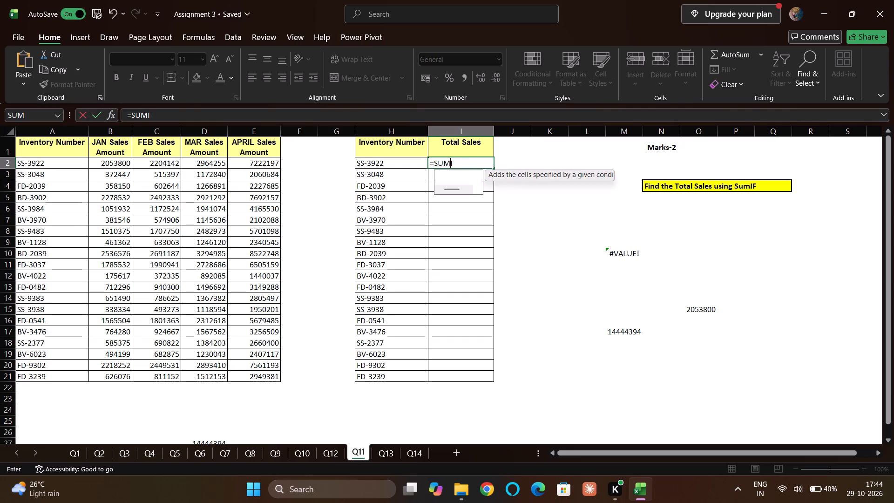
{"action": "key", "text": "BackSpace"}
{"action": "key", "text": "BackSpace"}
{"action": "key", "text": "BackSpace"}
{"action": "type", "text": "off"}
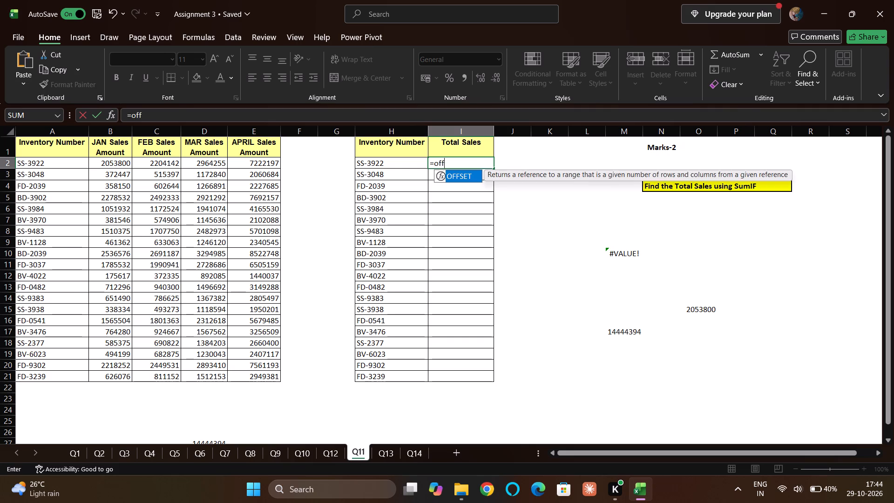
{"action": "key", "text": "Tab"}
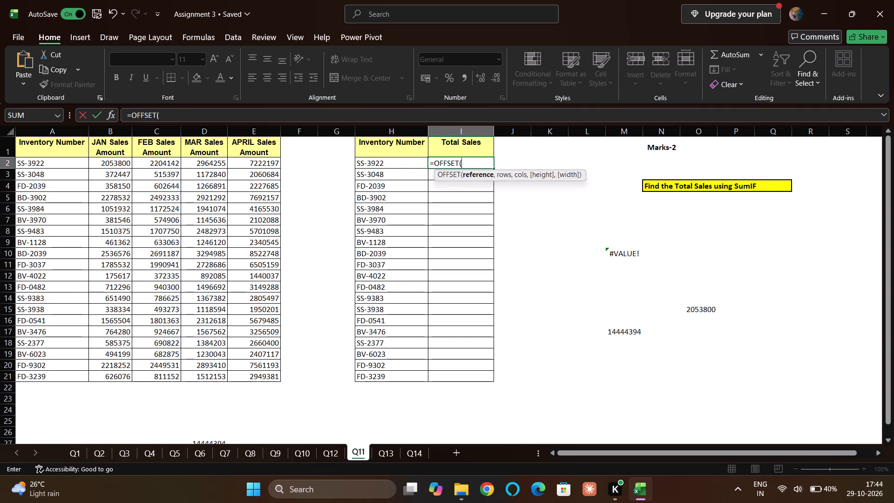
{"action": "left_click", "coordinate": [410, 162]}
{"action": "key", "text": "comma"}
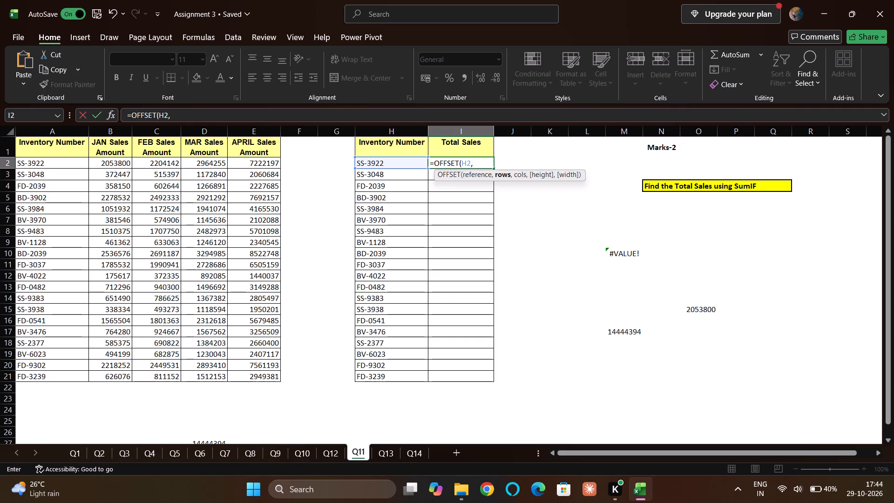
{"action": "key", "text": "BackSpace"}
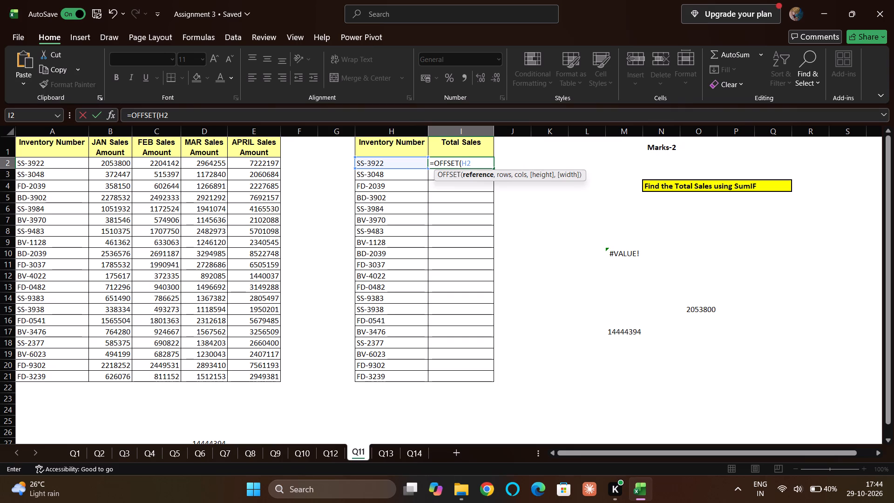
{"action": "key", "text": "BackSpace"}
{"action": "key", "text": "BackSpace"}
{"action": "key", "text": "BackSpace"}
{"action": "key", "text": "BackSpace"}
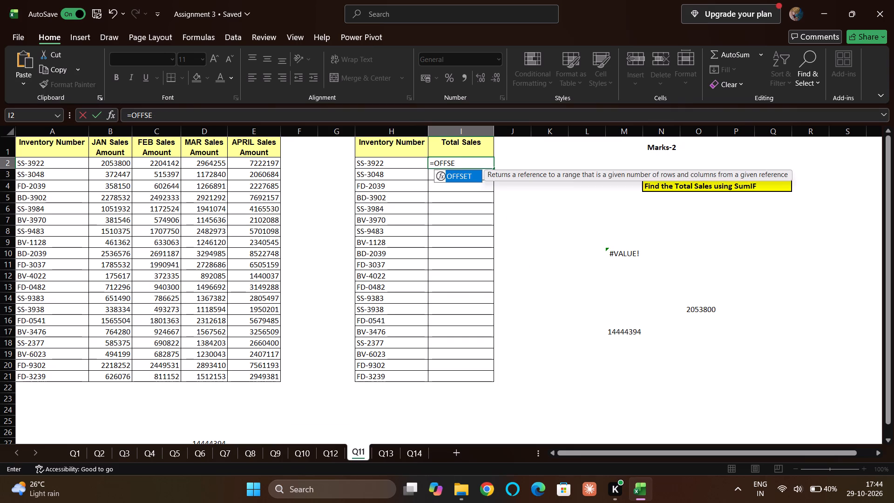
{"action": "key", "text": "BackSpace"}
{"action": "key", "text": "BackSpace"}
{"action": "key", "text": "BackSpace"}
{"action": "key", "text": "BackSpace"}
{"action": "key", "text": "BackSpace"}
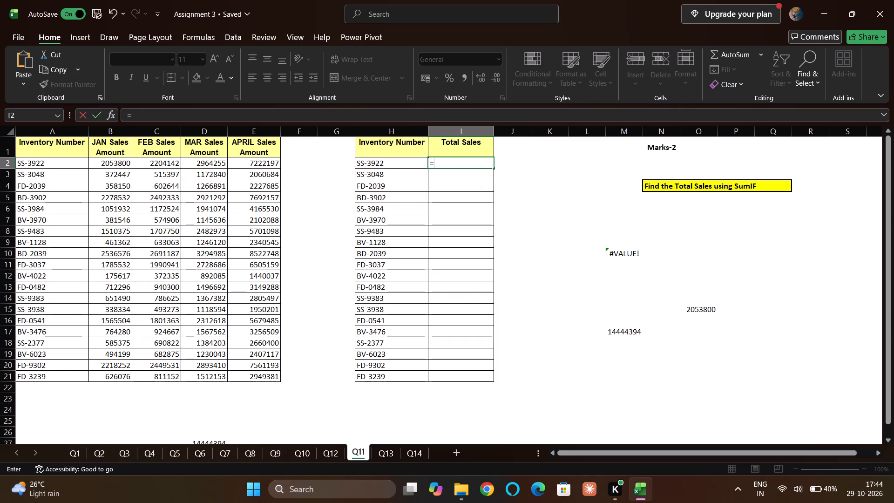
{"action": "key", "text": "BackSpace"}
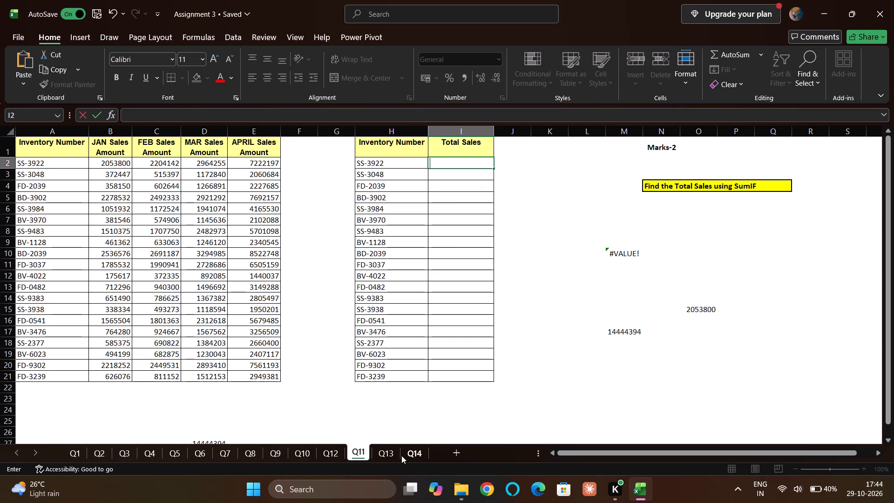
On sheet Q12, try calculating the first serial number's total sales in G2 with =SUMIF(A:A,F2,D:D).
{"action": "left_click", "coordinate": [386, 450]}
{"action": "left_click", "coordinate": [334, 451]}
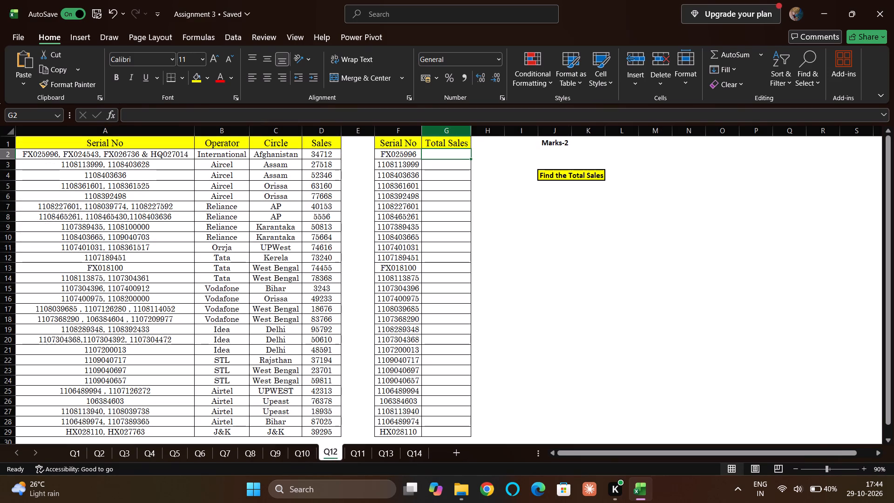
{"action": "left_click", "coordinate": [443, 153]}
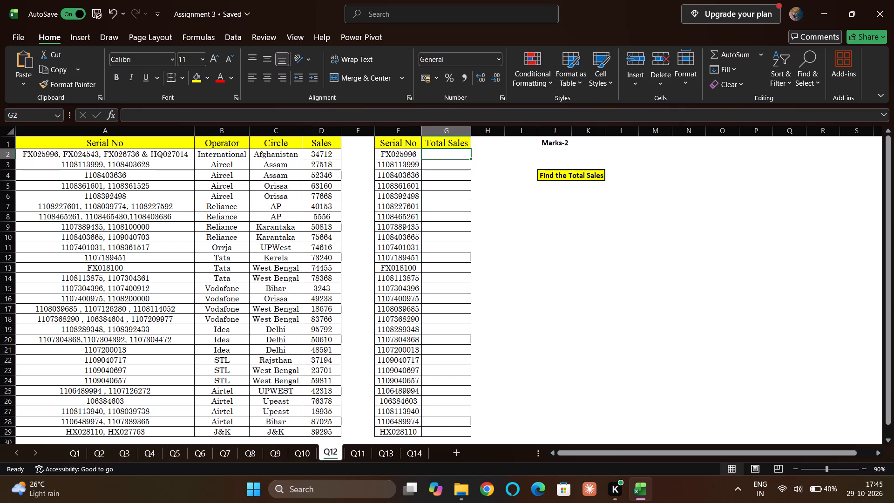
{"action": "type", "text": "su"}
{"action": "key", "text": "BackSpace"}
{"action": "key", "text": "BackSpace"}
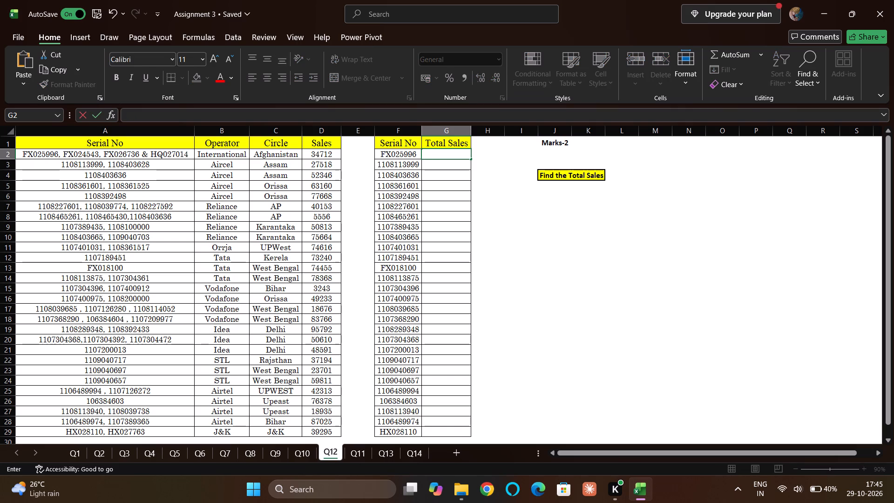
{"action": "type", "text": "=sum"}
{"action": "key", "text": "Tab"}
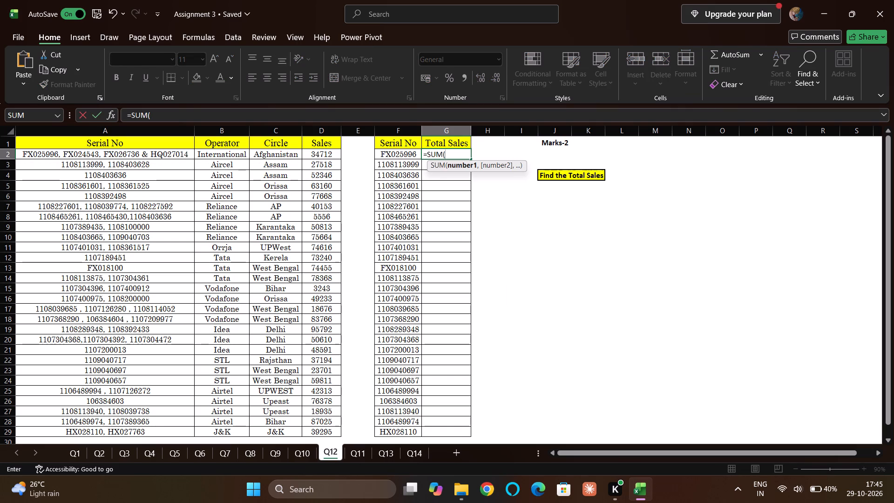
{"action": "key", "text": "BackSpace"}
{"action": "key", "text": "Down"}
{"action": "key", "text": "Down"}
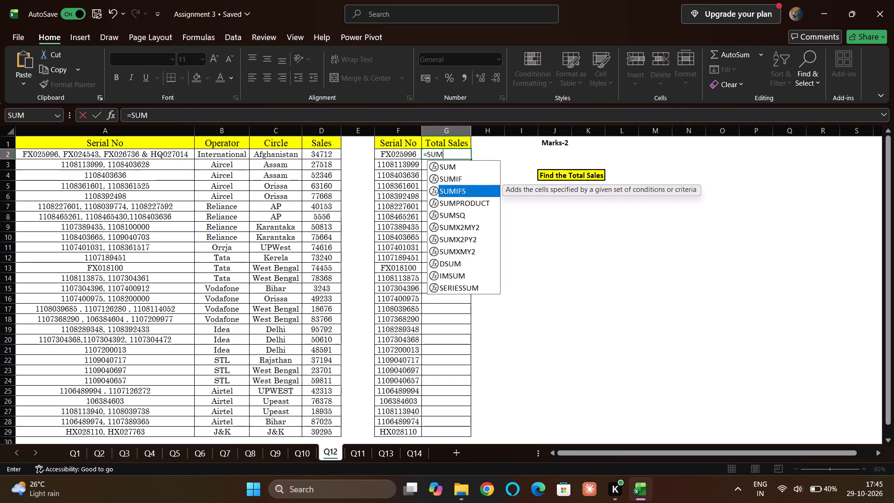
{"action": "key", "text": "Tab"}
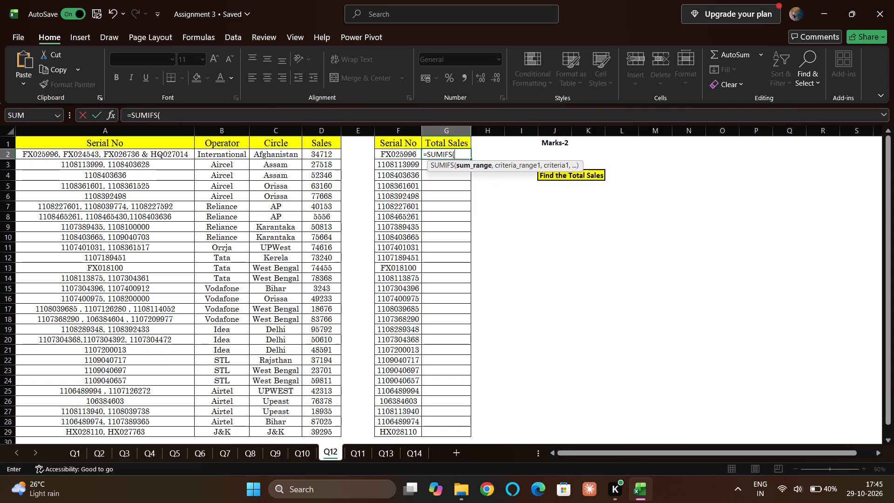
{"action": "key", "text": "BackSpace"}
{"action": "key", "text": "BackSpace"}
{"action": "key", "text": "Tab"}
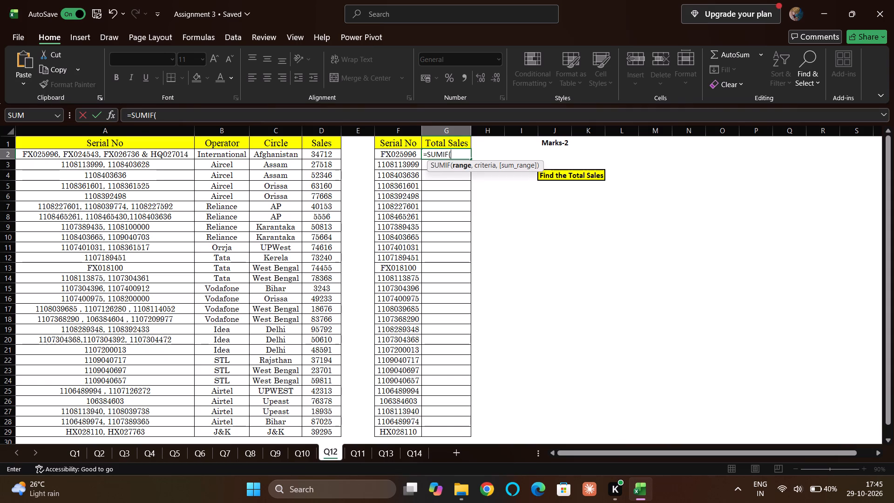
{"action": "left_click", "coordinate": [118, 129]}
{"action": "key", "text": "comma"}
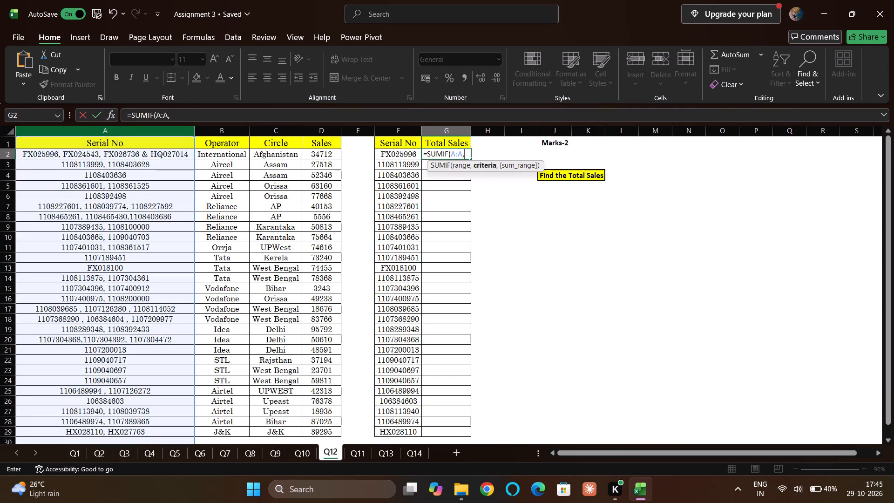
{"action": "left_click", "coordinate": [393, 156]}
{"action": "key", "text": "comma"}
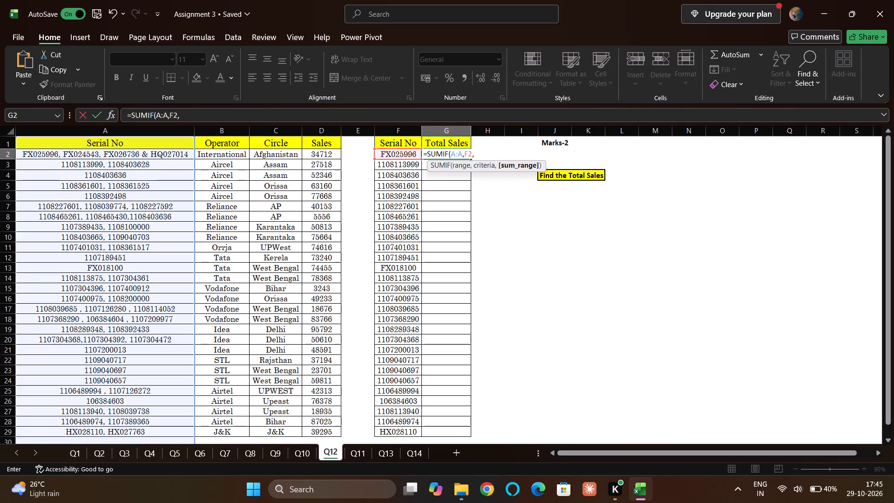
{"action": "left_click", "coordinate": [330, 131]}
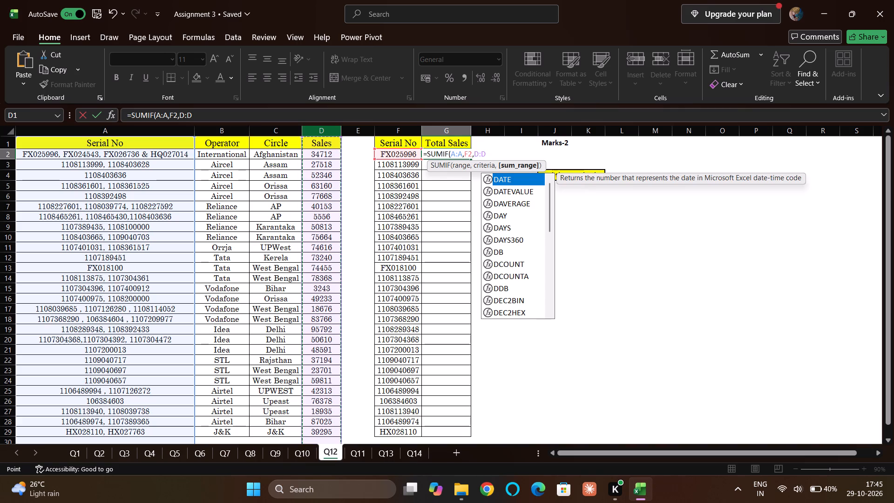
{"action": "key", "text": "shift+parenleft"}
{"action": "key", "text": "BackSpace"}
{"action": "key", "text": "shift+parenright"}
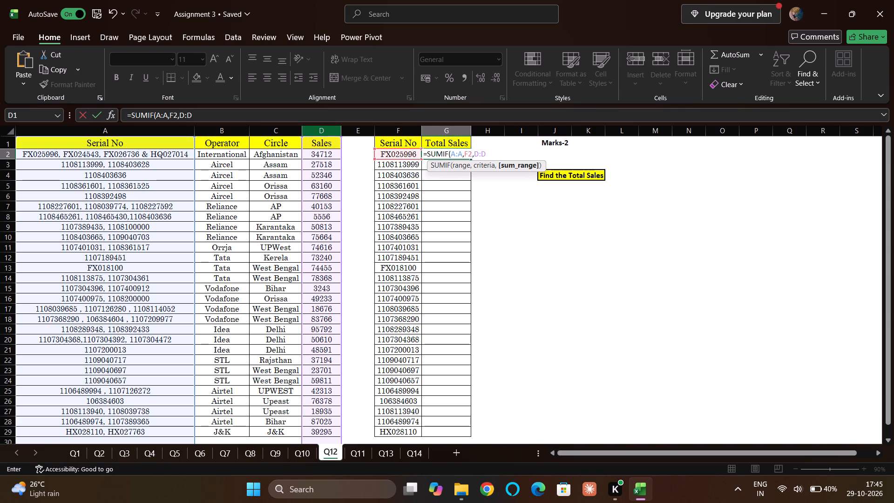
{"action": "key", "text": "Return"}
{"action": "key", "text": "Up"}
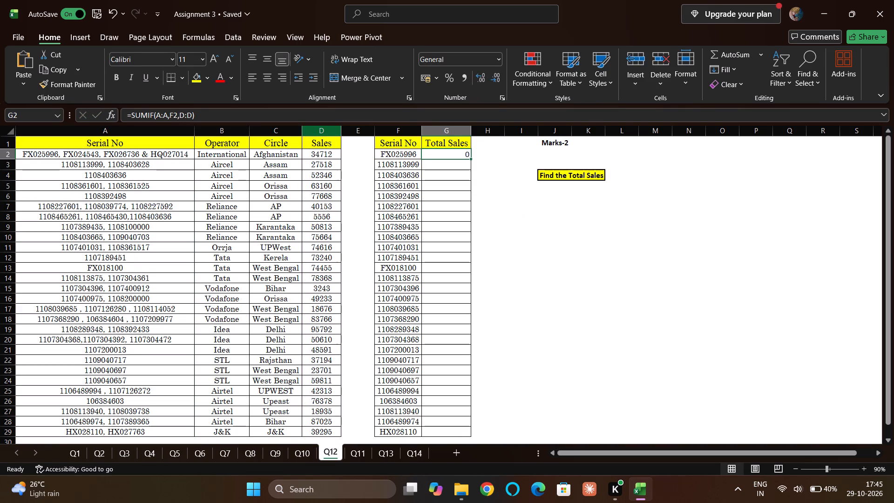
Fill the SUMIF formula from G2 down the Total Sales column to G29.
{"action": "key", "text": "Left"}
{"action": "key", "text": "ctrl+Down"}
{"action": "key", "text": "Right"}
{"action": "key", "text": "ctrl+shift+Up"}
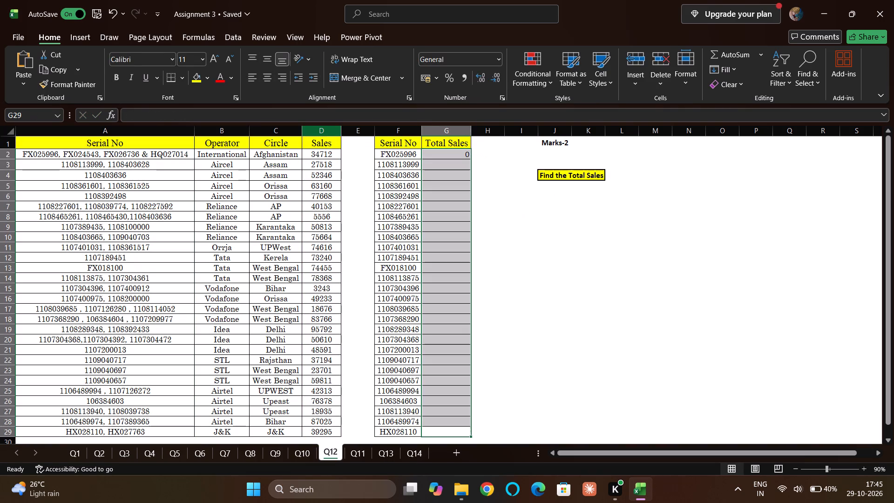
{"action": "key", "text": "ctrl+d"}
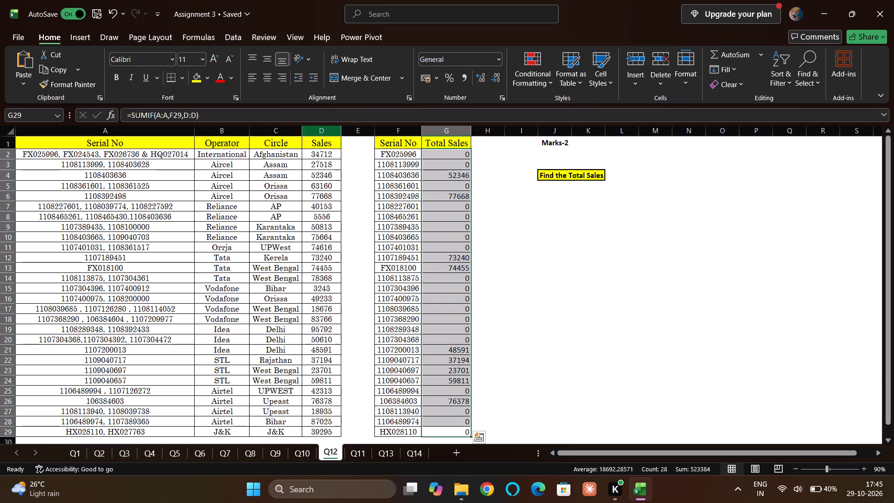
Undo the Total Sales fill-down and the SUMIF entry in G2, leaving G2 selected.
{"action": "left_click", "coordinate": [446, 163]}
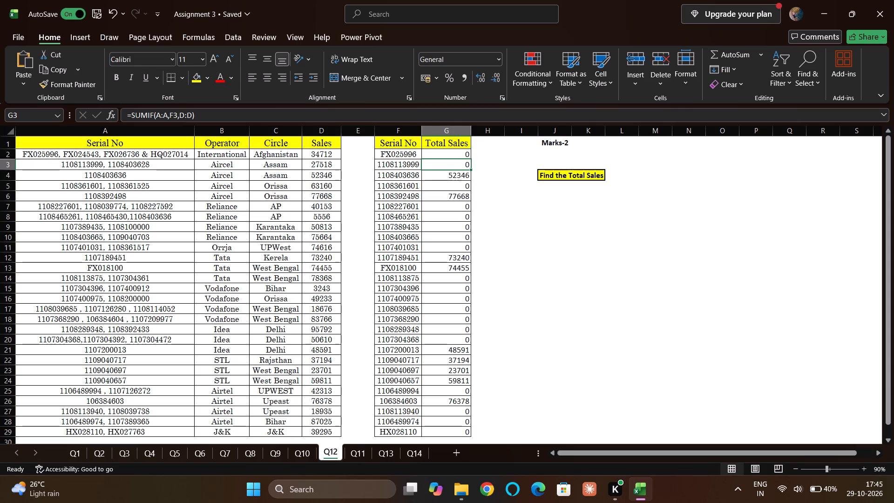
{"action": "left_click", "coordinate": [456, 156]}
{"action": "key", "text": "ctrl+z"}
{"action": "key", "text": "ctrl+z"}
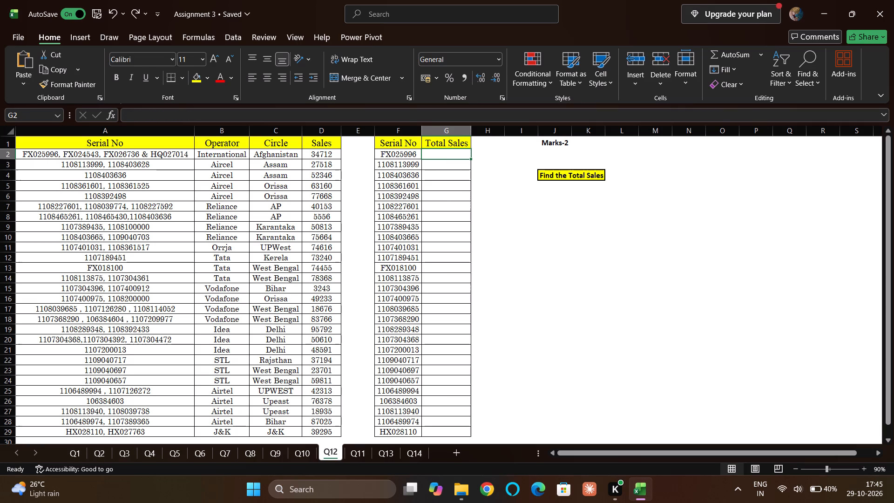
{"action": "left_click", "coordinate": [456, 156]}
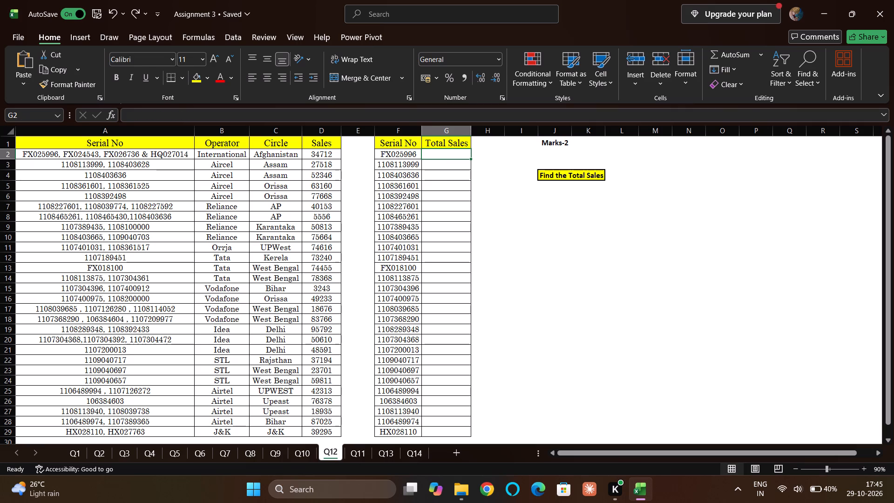
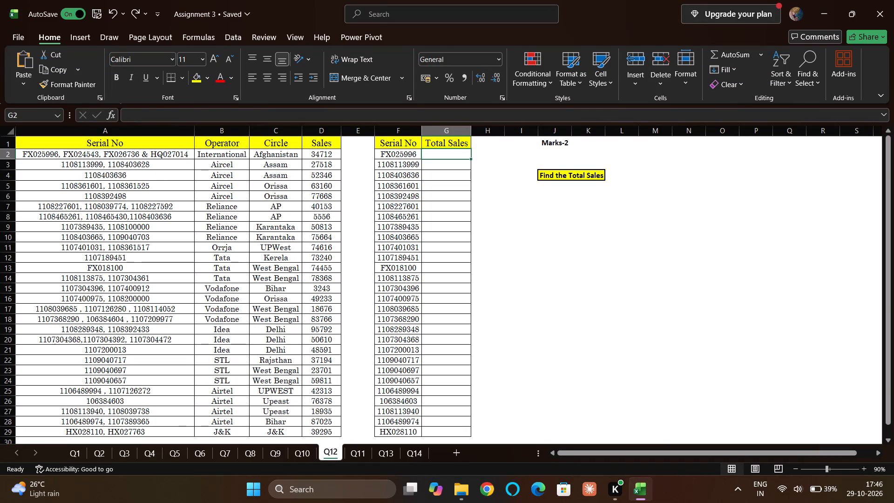
Review the other question sheets from Q9 back to Q1, plus Q5 through Q10, examining their tasks and existing answers.
{"action": "left_click", "coordinate": [273, 452]}
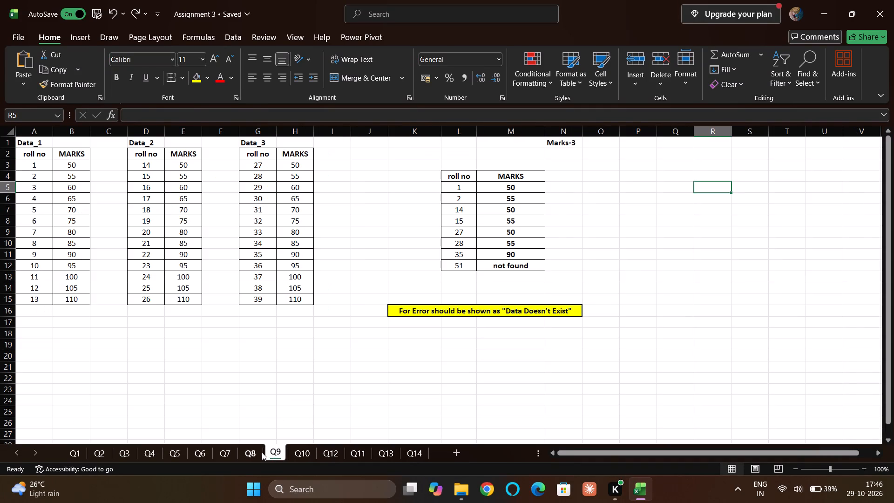
{"action": "left_click", "coordinate": [261, 452]}
{"action": "left_click", "coordinate": [233, 453]}
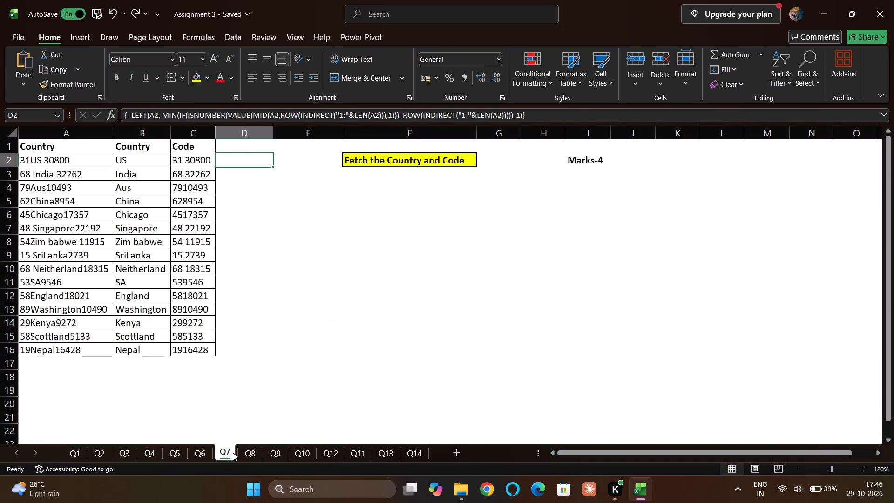
{"action": "left_click", "coordinate": [201, 450]}
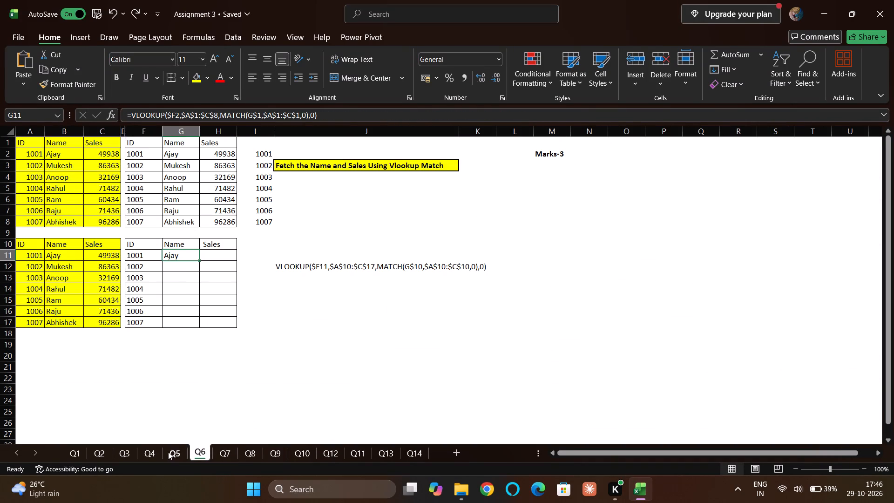
{"action": "left_click", "coordinate": [168, 452]}
{"action": "left_click", "coordinate": [150, 452]}
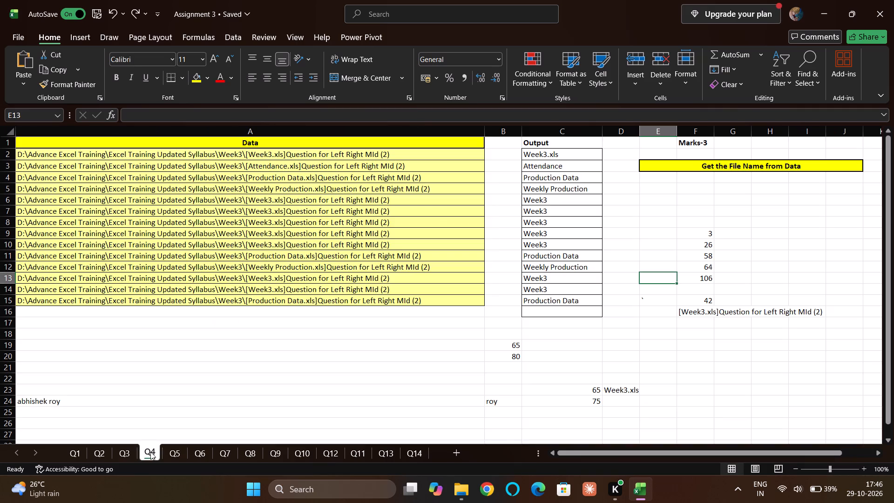
{"action": "left_click", "coordinate": [128, 449]}
{"action": "left_click", "coordinate": [102, 450]}
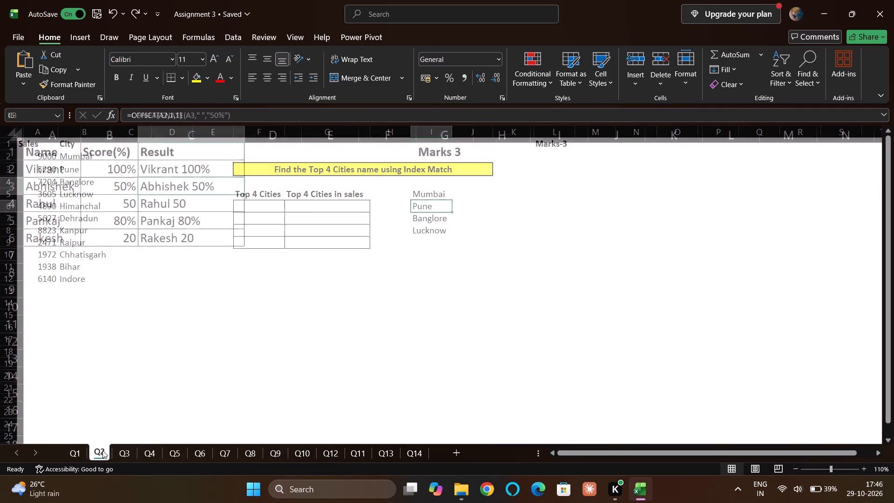
{"action": "left_click", "coordinate": [75, 449]}
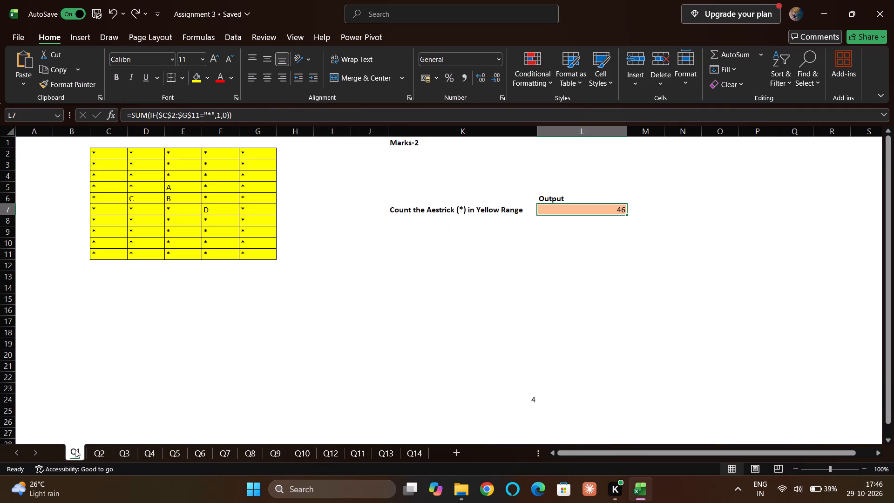
{"action": "left_click", "coordinate": [178, 452]}
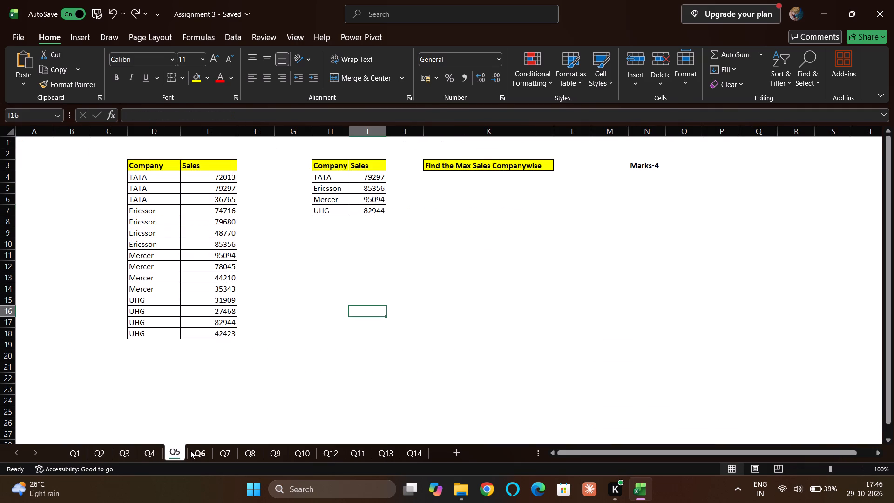
{"action": "left_click", "coordinate": [190, 450]}
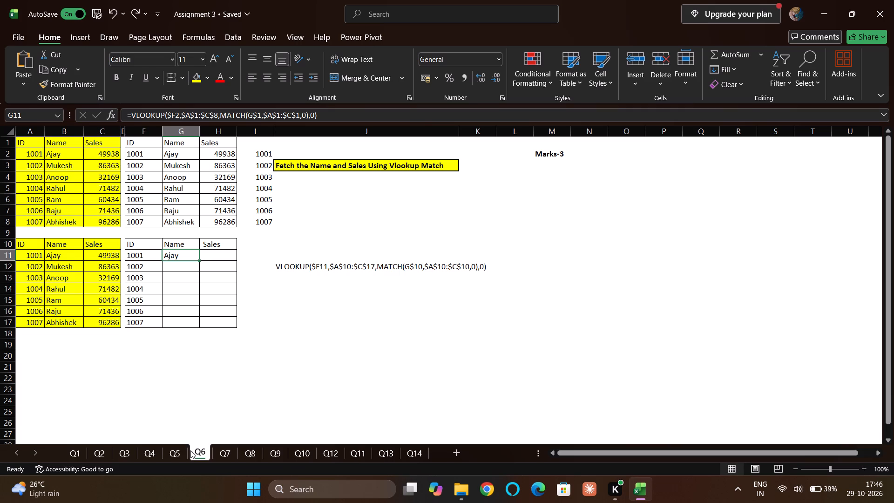
{"action": "left_click", "coordinate": [217, 450]}
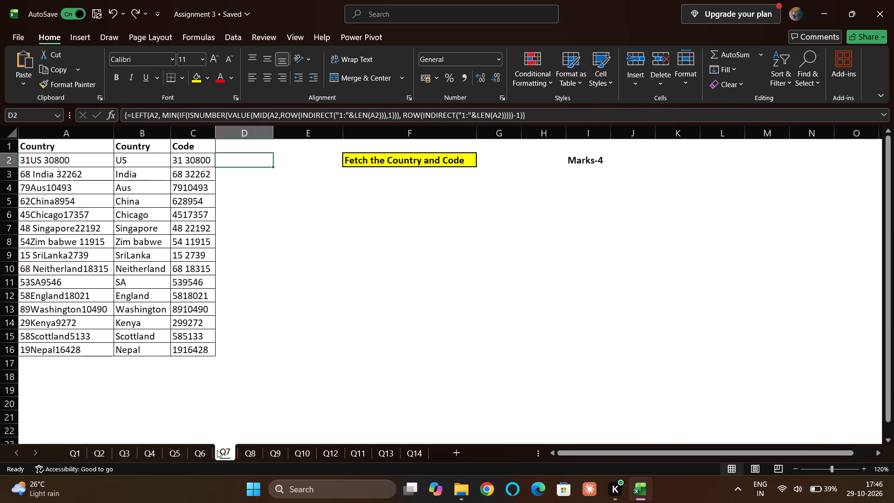
{"action": "left_click", "coordinate": [256, 453]}
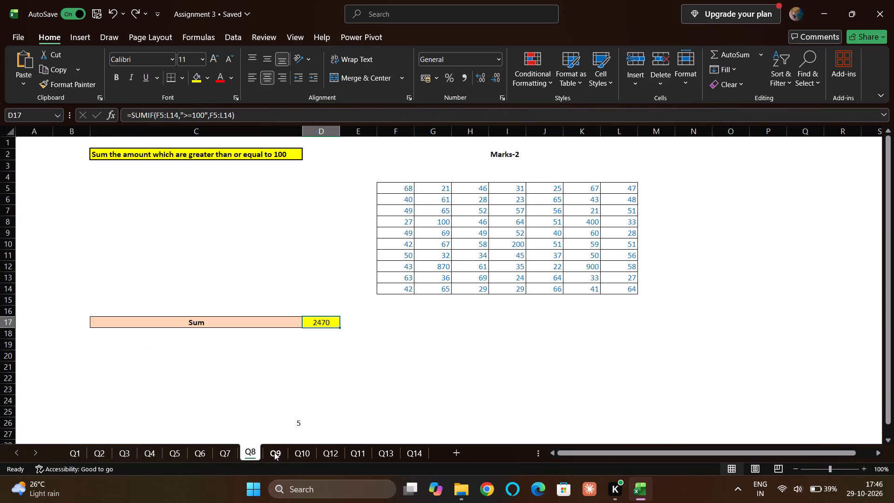
{"action": "left_click", "coordinate": [274, 452]}
{"action": "left_click", "coordinate": [296, 450]}
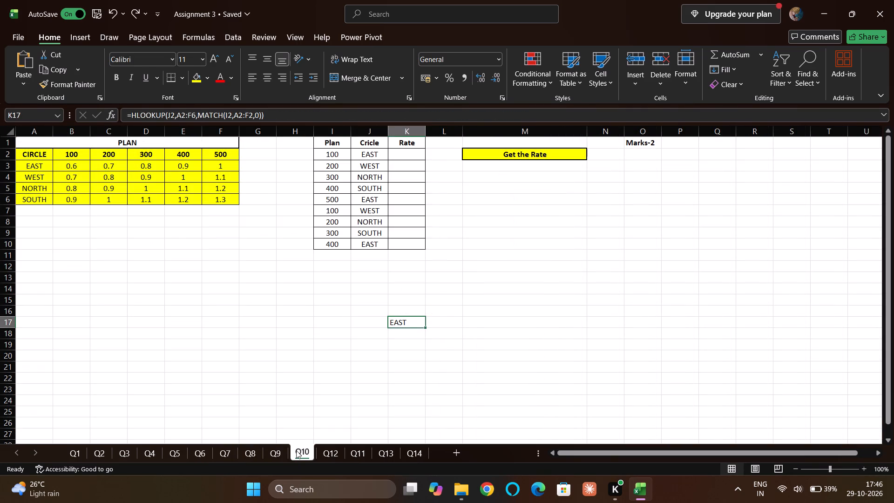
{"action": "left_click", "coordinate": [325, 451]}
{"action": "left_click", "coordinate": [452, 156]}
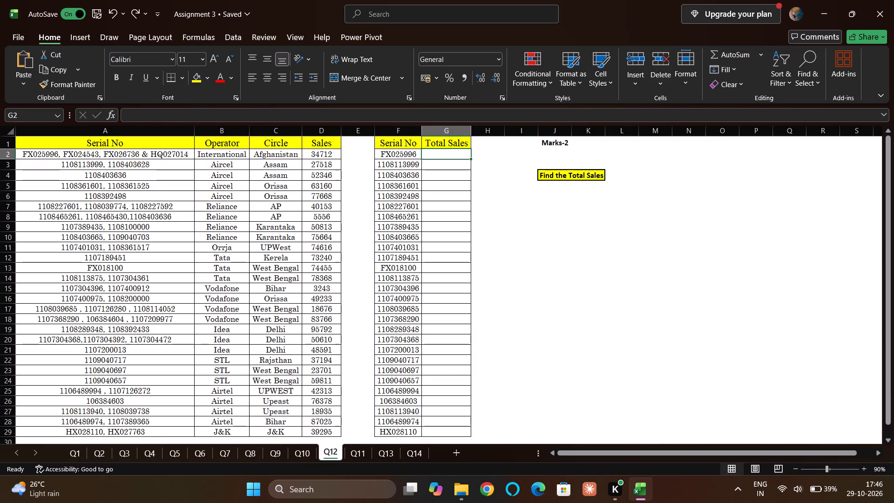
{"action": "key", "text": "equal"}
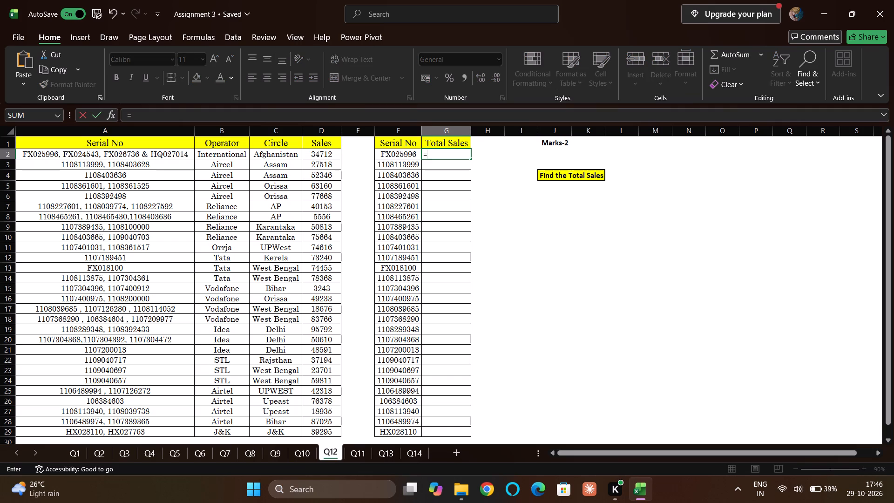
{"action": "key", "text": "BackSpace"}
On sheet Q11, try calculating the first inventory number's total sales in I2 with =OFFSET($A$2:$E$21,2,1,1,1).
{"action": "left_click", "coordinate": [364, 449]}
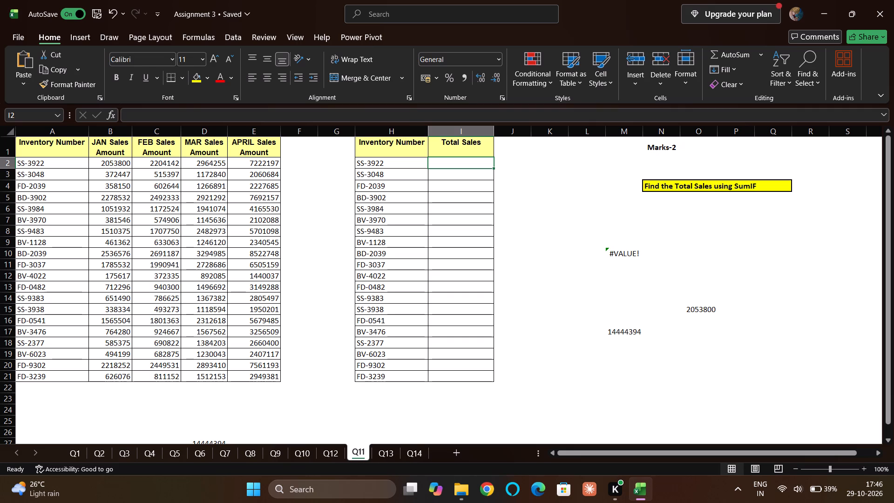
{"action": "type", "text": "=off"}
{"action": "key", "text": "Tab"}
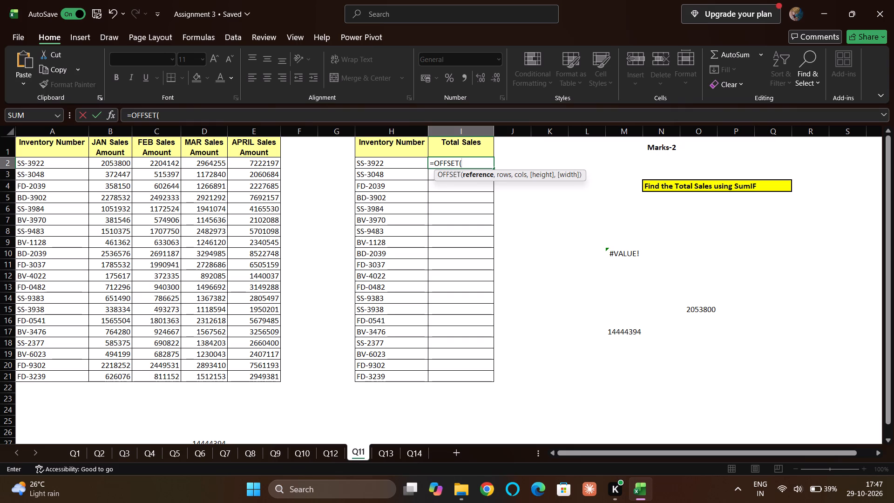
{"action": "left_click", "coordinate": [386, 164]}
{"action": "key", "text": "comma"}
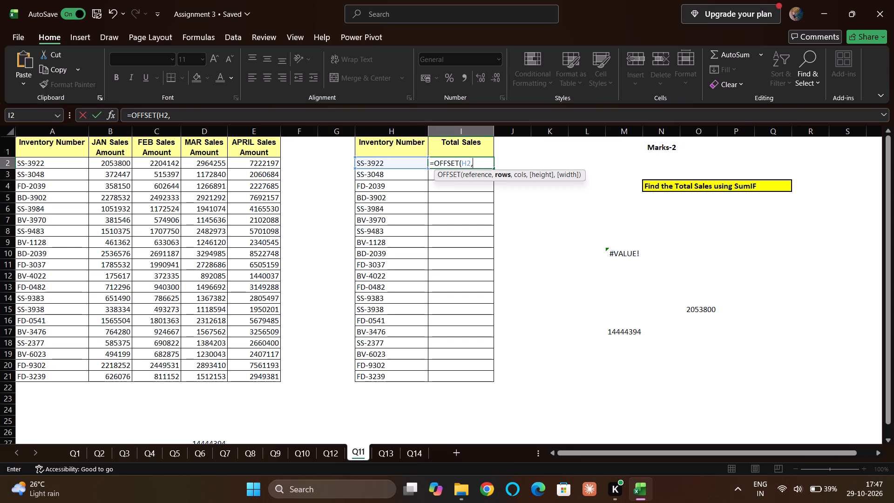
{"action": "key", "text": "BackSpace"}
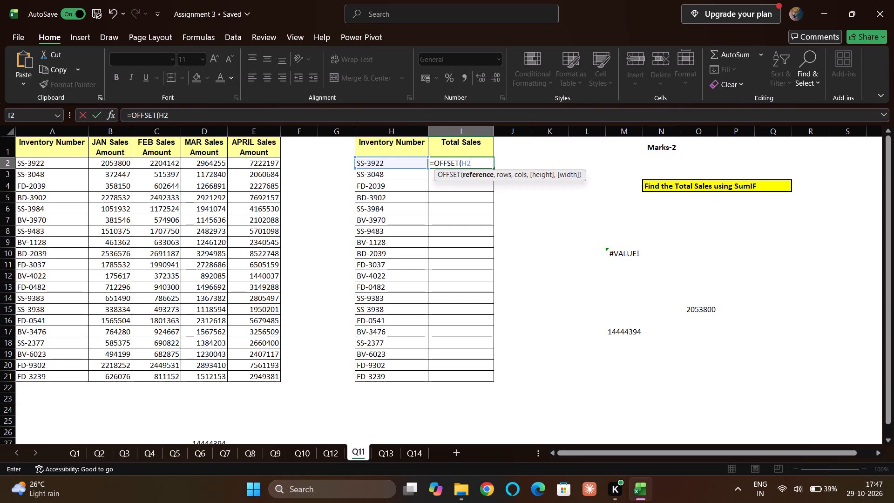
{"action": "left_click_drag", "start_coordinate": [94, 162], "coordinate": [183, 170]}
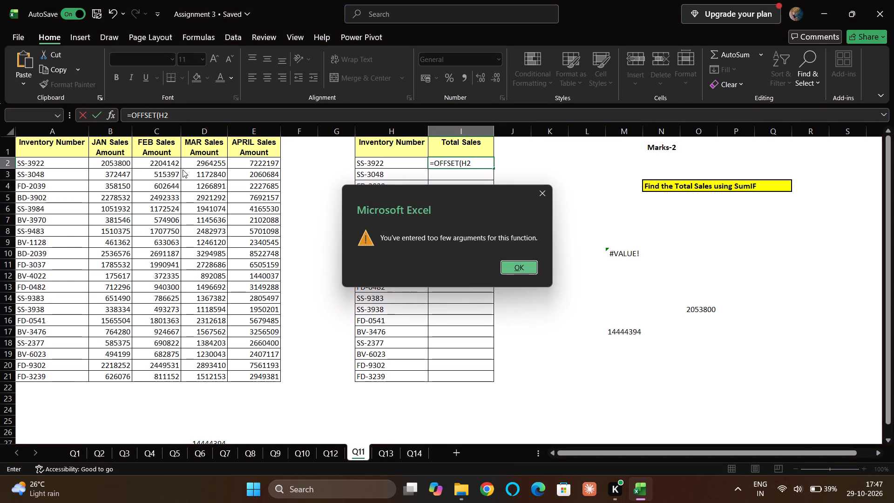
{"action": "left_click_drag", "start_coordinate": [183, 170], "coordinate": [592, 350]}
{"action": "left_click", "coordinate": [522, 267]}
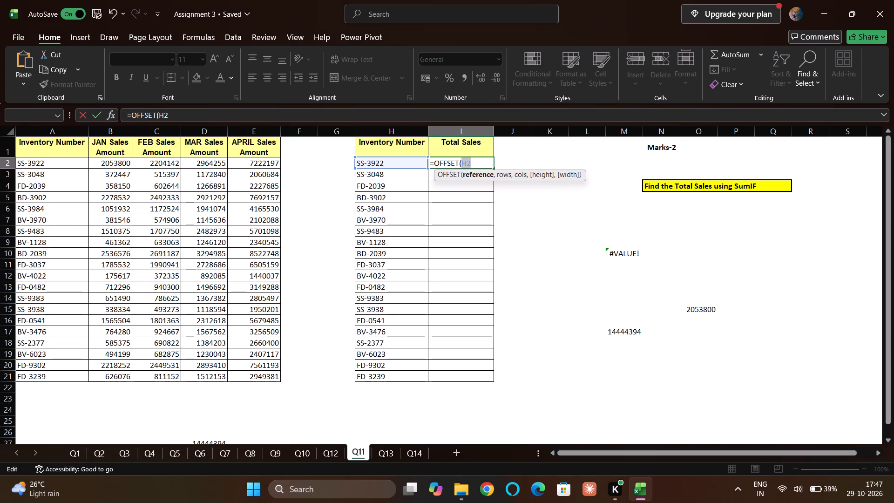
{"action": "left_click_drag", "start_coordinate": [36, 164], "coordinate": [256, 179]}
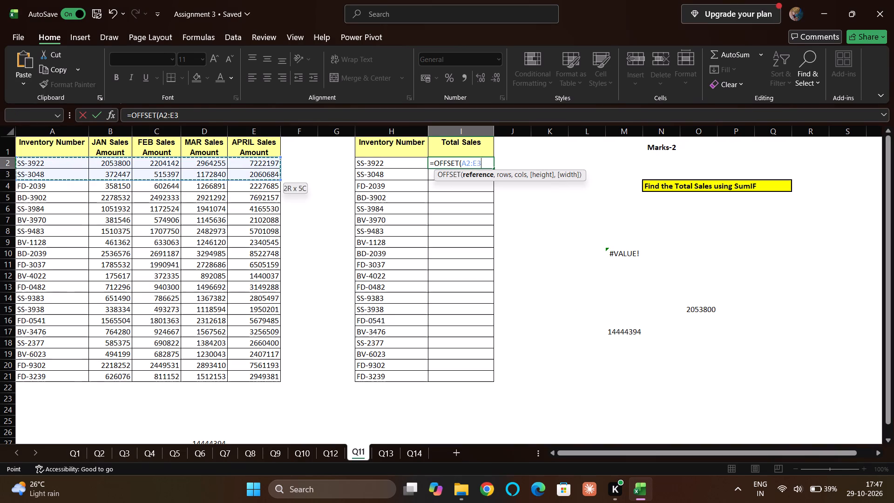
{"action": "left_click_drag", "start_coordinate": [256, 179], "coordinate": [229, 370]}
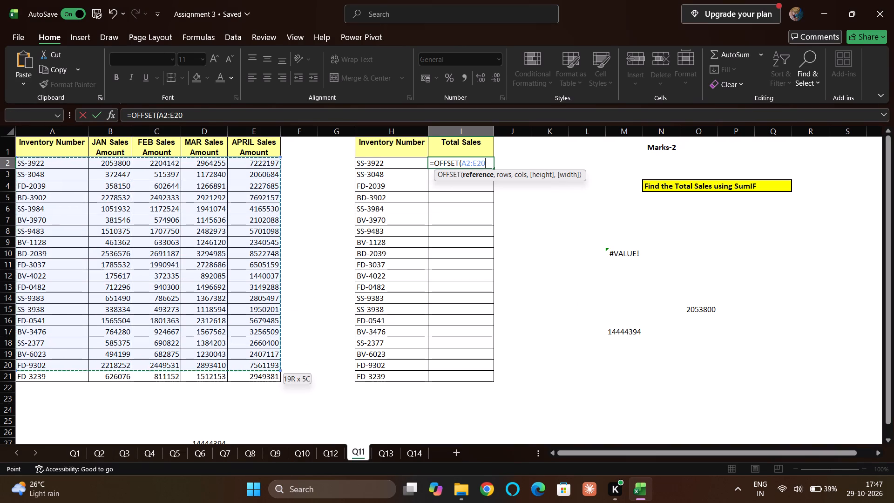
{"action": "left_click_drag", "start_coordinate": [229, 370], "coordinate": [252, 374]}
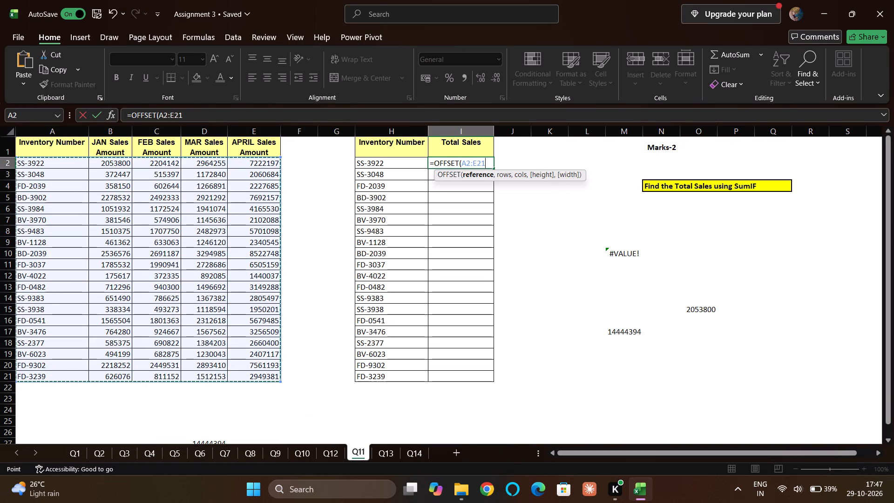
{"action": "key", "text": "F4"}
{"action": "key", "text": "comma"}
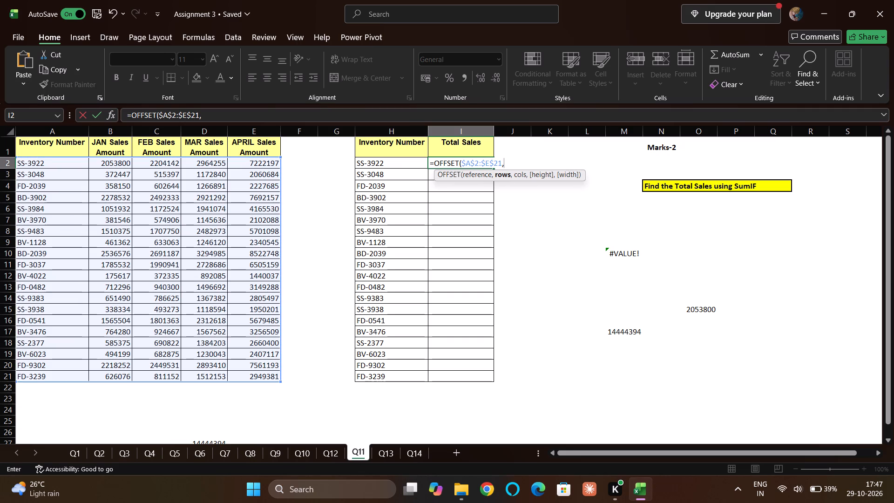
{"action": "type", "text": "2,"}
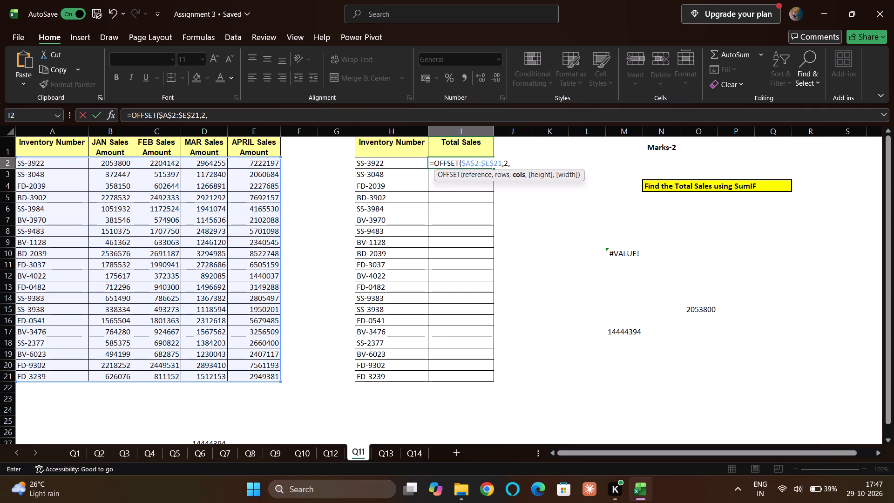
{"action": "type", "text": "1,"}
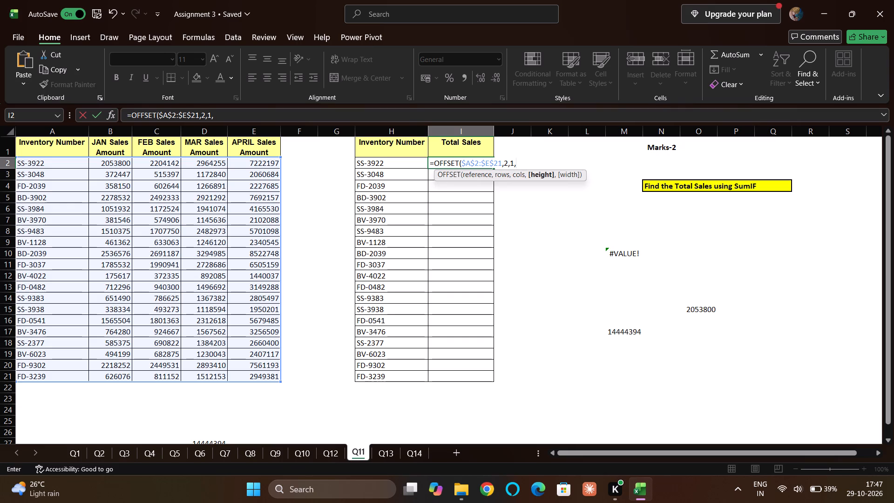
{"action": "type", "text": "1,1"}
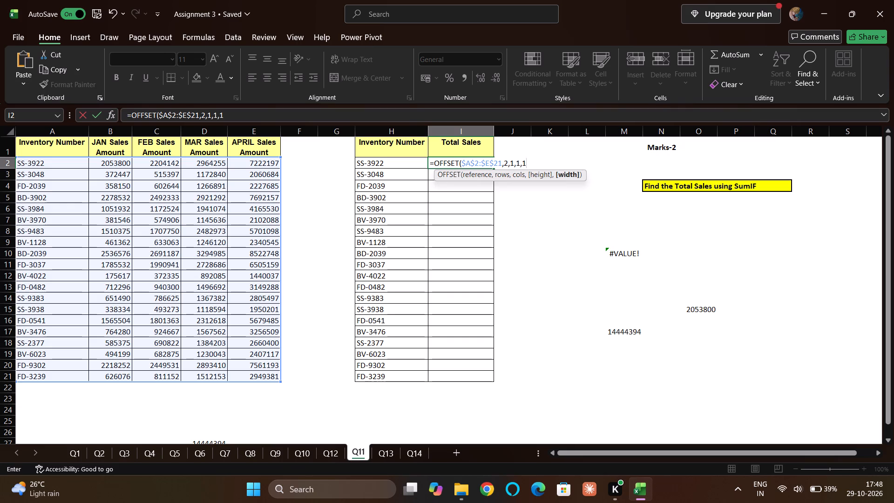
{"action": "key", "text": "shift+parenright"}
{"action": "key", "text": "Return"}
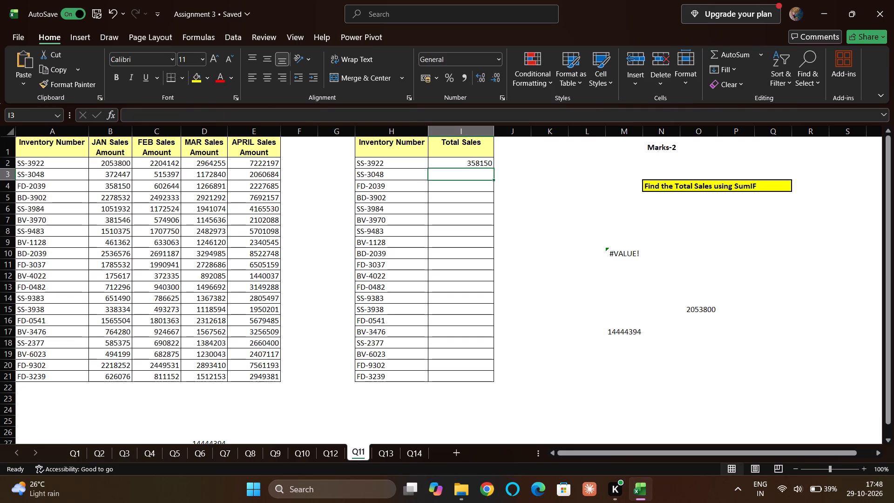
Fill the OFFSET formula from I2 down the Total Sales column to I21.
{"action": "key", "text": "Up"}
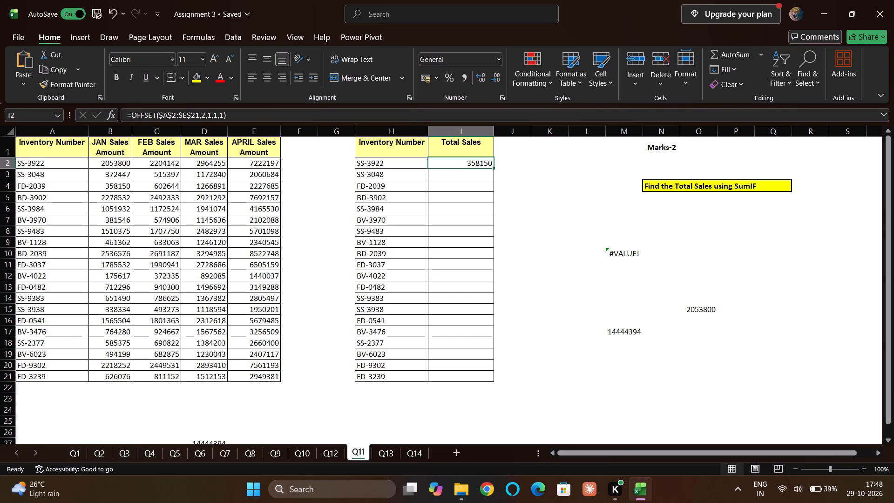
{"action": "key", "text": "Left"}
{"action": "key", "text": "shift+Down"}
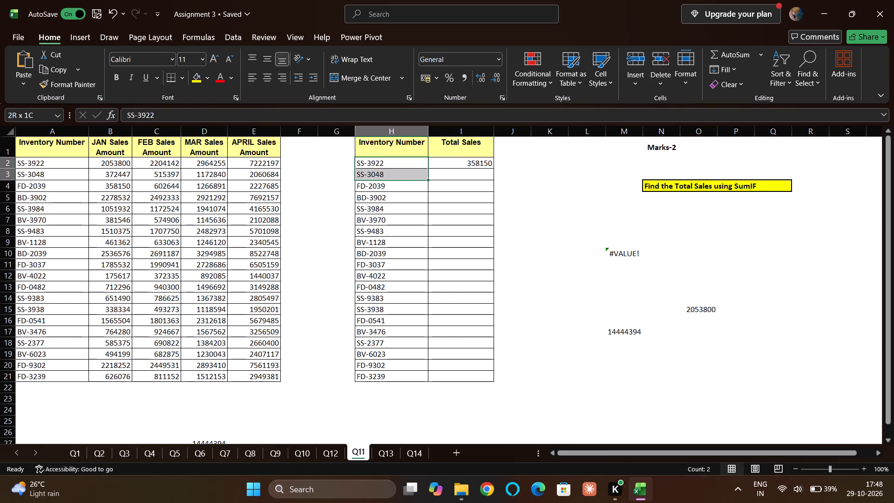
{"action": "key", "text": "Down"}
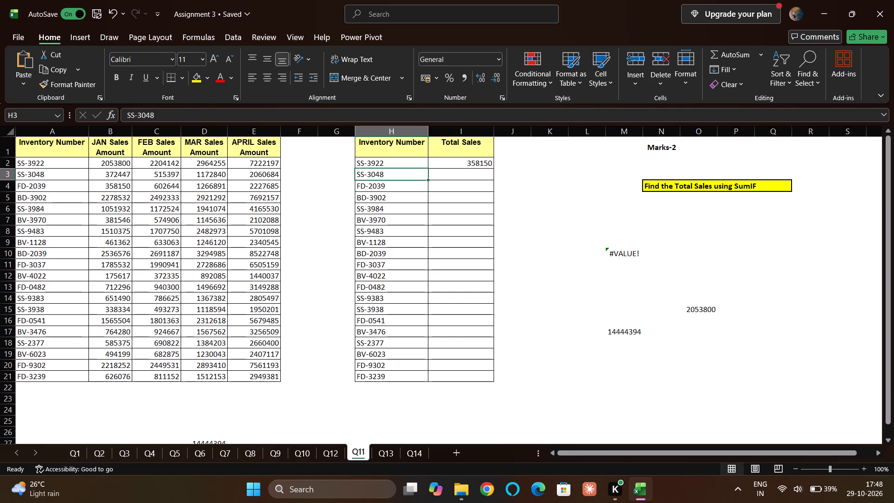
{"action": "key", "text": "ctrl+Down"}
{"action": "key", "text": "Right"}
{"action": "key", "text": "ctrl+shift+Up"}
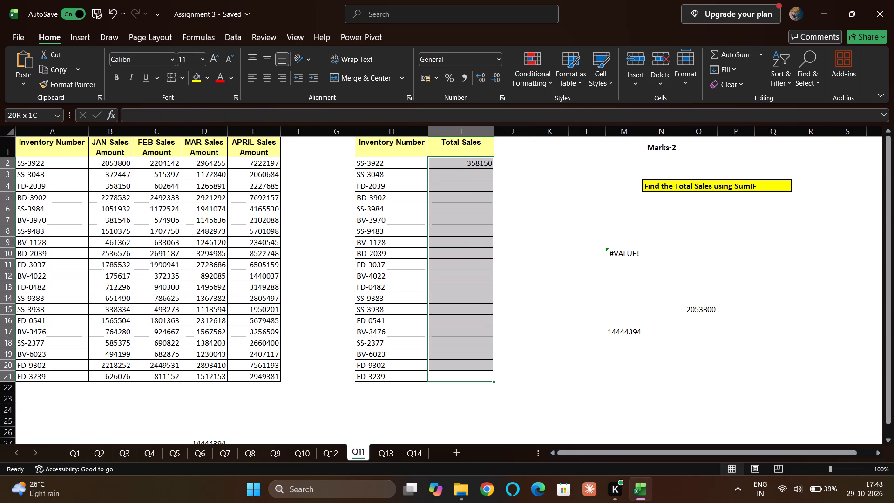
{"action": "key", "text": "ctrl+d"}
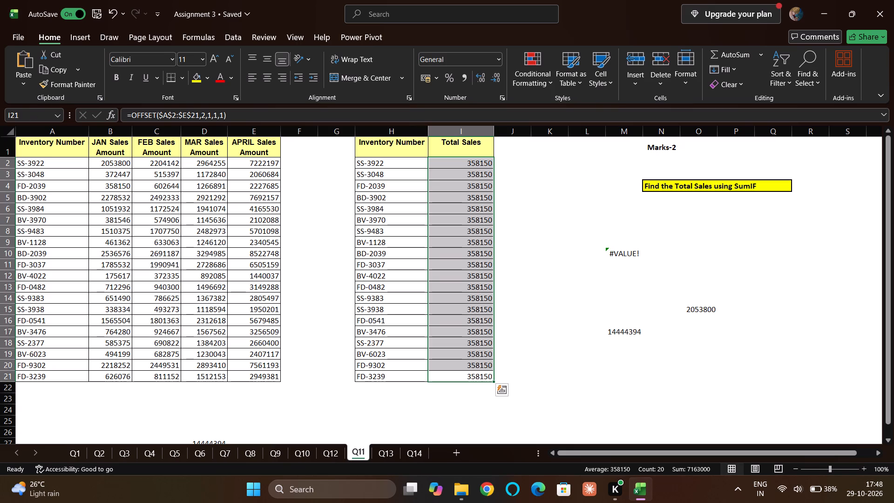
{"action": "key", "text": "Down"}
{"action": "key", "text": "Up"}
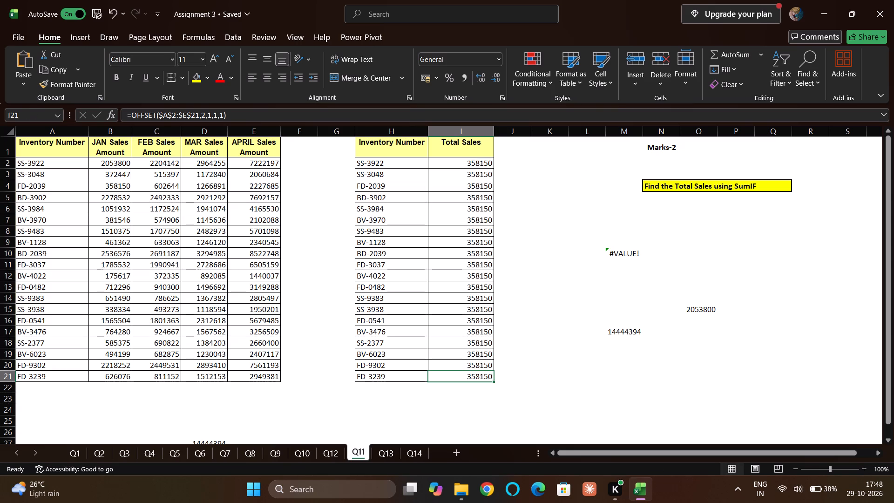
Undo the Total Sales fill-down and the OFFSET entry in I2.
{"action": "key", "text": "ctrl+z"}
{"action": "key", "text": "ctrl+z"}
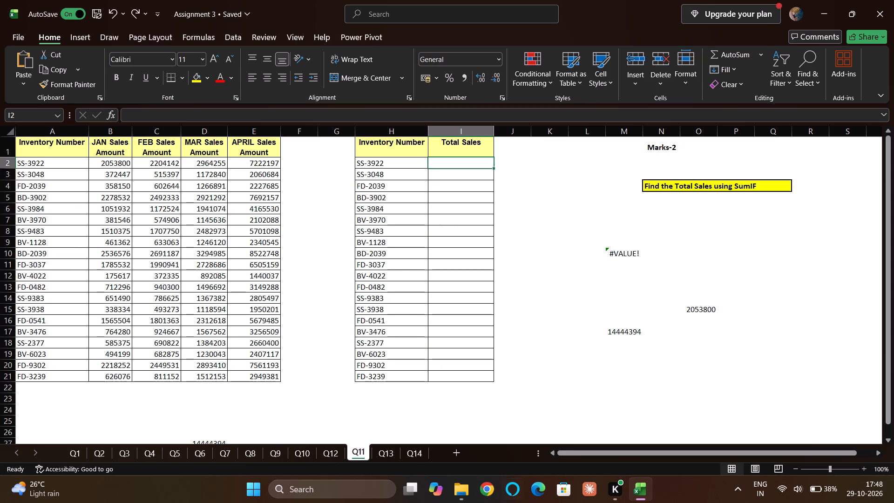
Check the trial formulas in O15 and M17, and copy M17's four-month SUMIF sum as text into I2 for the first inventory number.
{"action": "left_click", "coordinate": [625, 330]}
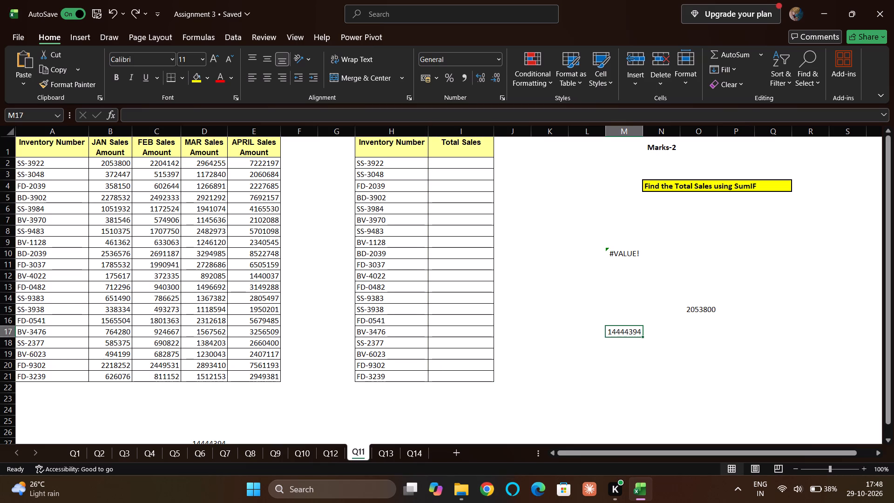
{"action": "left_click", "coordinate": [696, 308]}
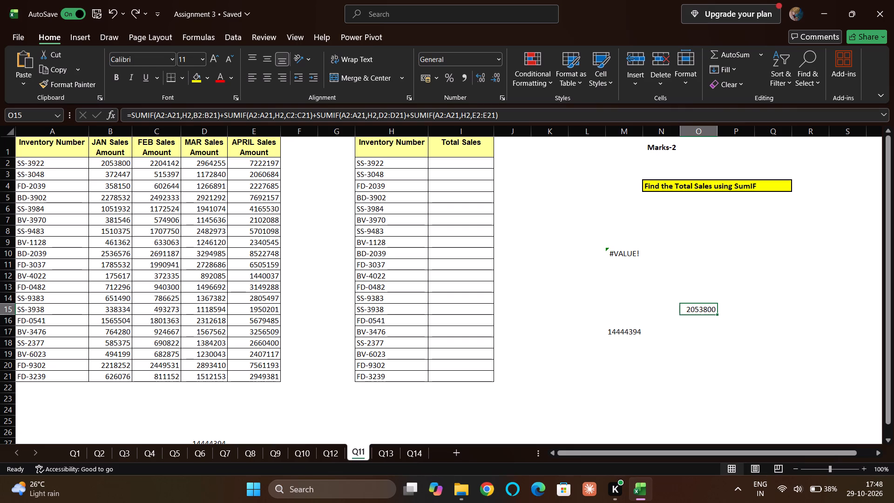
{"action": "double_click", "coordinate": [696, 308]}
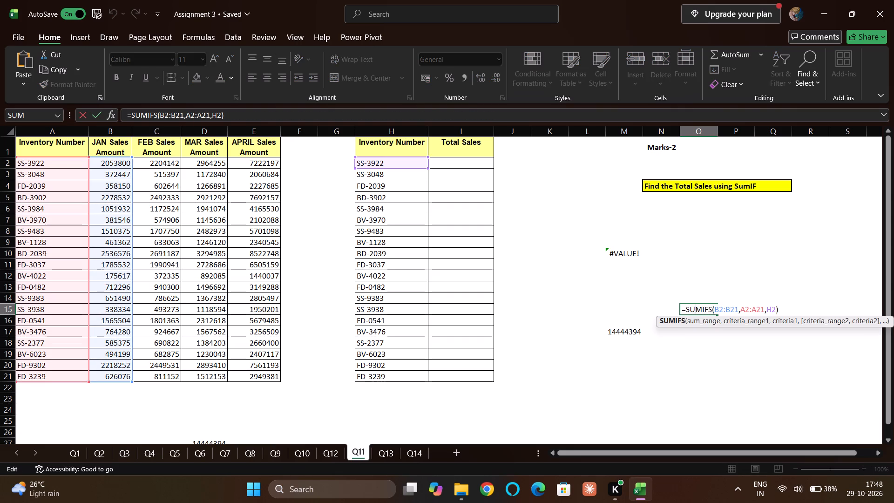
{"action": "left_click", "coordinate": [732, 309]}
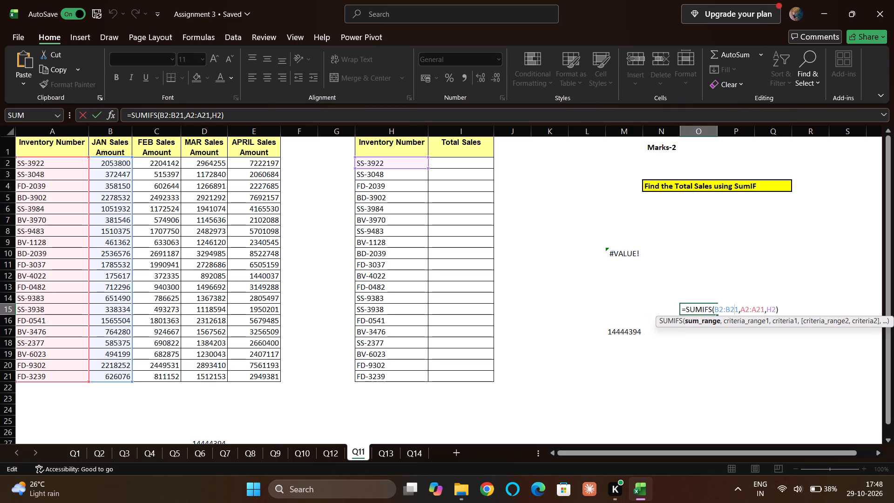
{"action": "key", "text": "Return"}
{"action": "double_click", "coordinate": [635, 331]}
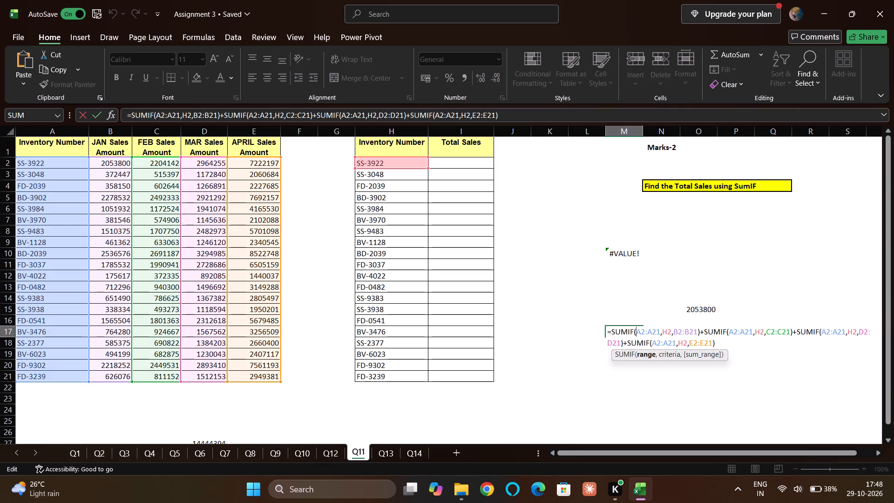
{"action": "left_click", "coordinate": [738, 331]}
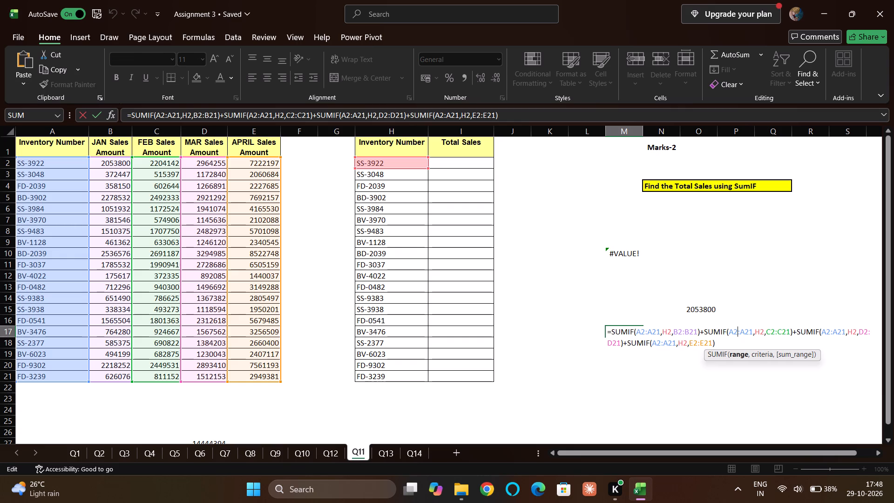
{"action": "key", "text": "ctrl+a"}
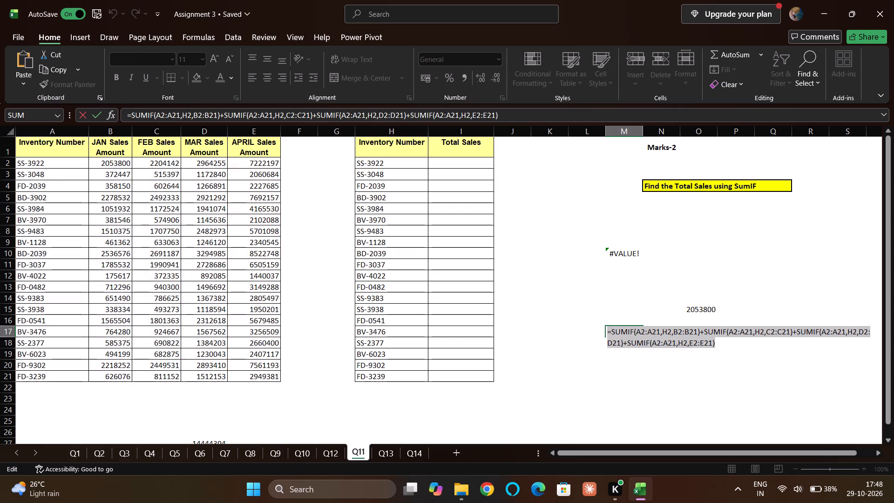
{"action": "key", "text": "ctrl+c"}
{"action": "key", "text": "Return"}
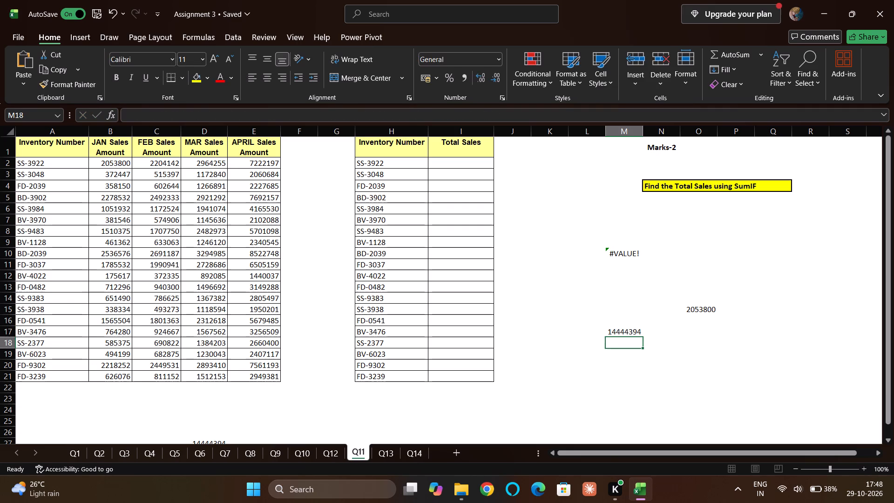
{"action": "double_click", "coordinate": [461, 160]}
{"action": "key", "text": "ctrl+v"}
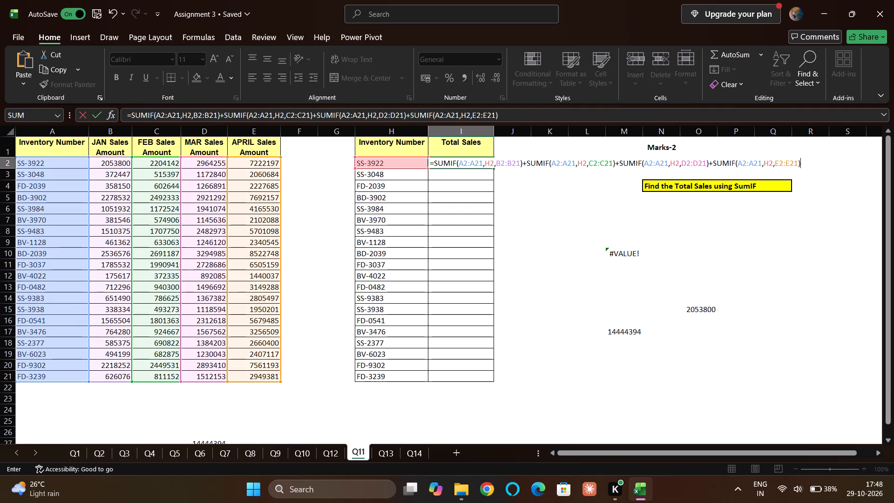
{"action": "key", "text": "Return"}
Fill the SUMIF formula from I2 down the Total Sales column to I21.
{"action": "key", "text": "Left"}
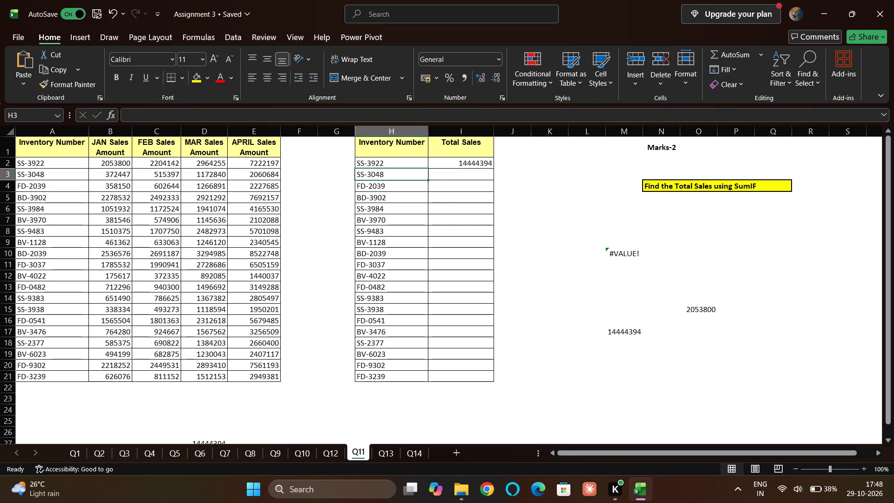
{"action": "key", "text": "shift+Down"}
{"action": "key", "text": "Down"}
{"action": "key", "text": "ctrl+Down"}
{"action": "key", "text": "Right"}
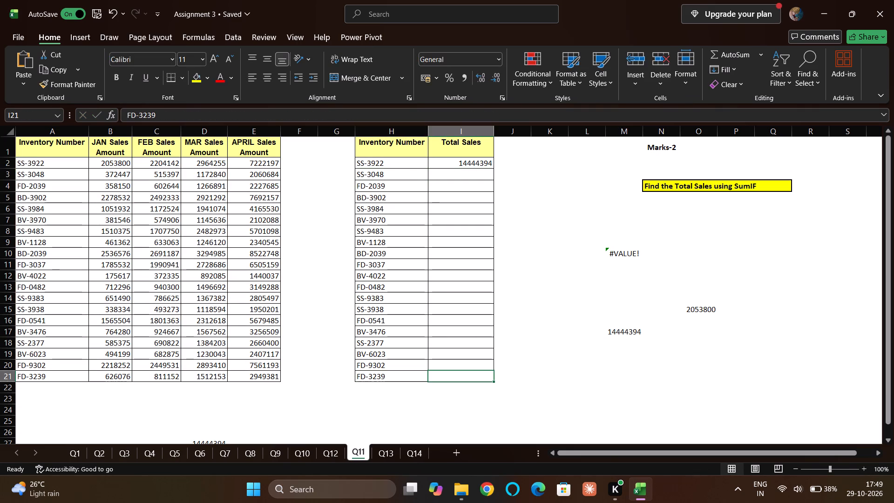
{"action": "key", "text": "ctrl+shift+Up"}
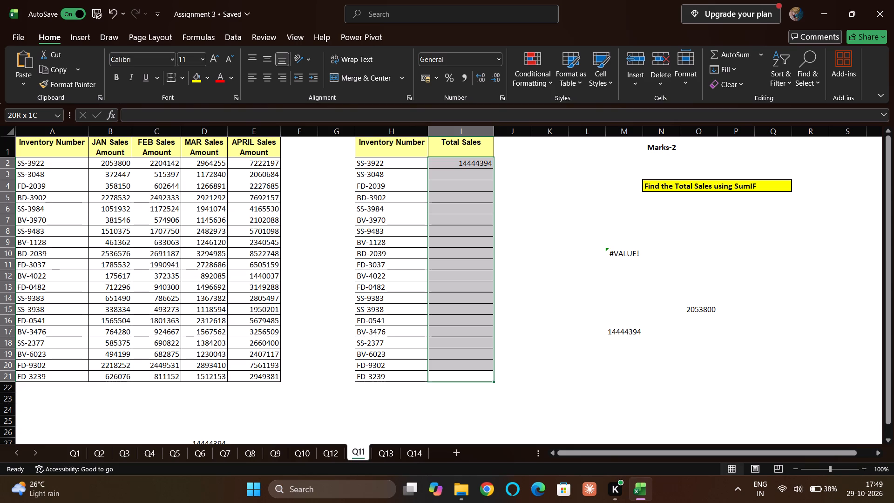
{"action": "key", "text": "ctrl+d"}
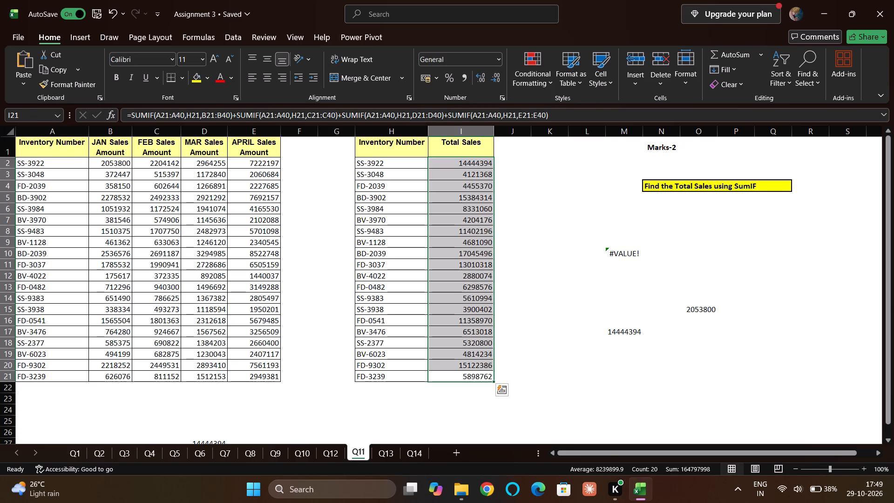
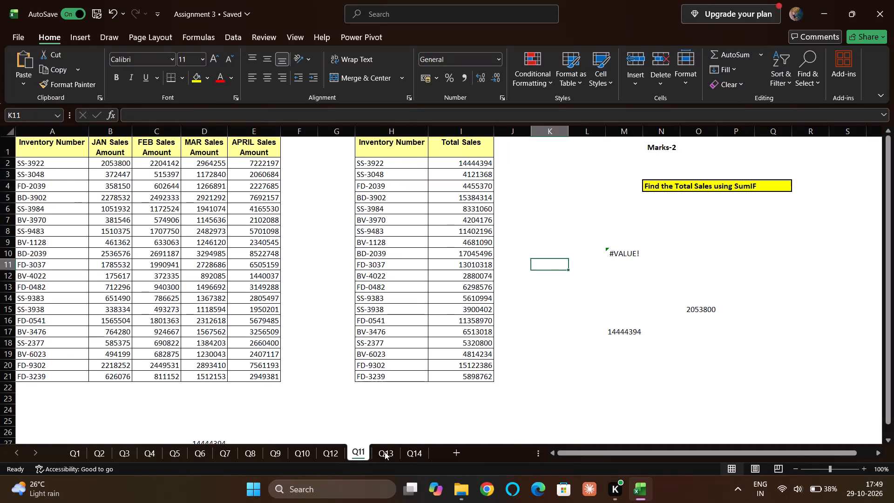
Switch to the Q13 sheet.
{"action": "left_click", "coordinate": [385, 452]}
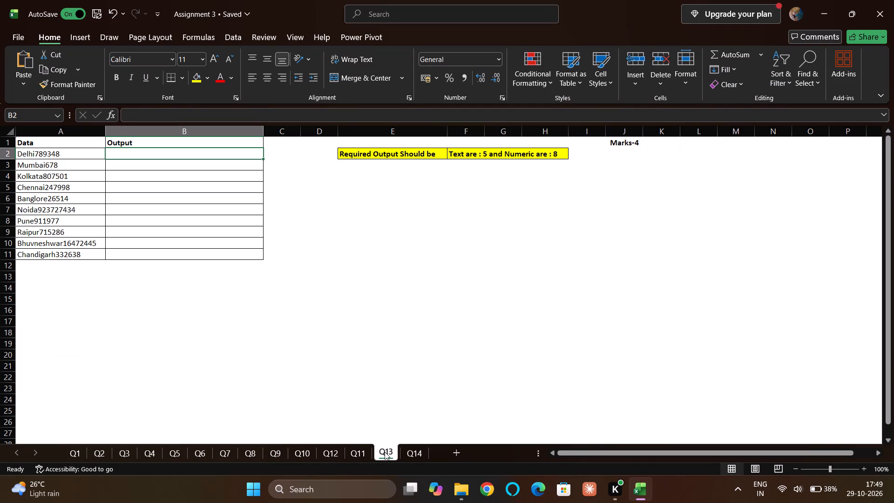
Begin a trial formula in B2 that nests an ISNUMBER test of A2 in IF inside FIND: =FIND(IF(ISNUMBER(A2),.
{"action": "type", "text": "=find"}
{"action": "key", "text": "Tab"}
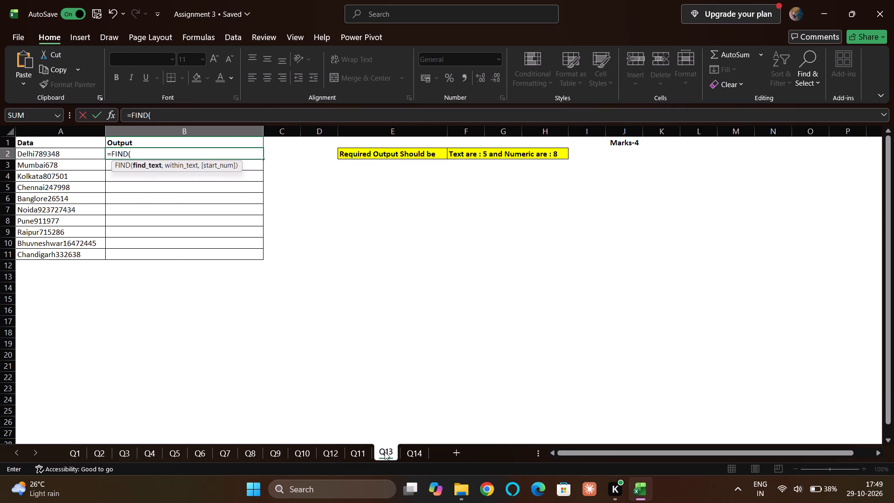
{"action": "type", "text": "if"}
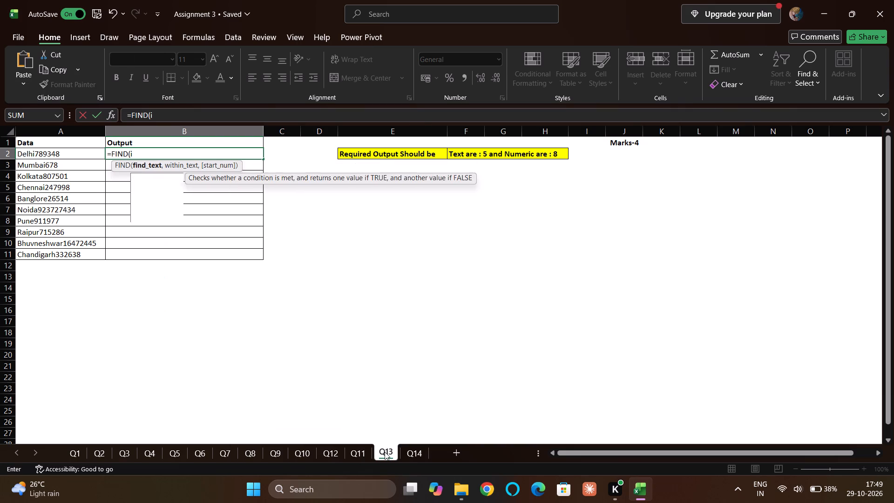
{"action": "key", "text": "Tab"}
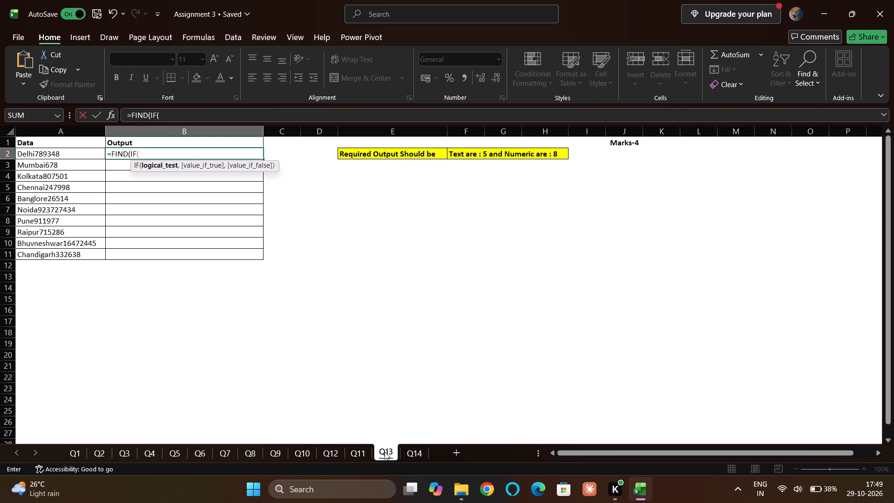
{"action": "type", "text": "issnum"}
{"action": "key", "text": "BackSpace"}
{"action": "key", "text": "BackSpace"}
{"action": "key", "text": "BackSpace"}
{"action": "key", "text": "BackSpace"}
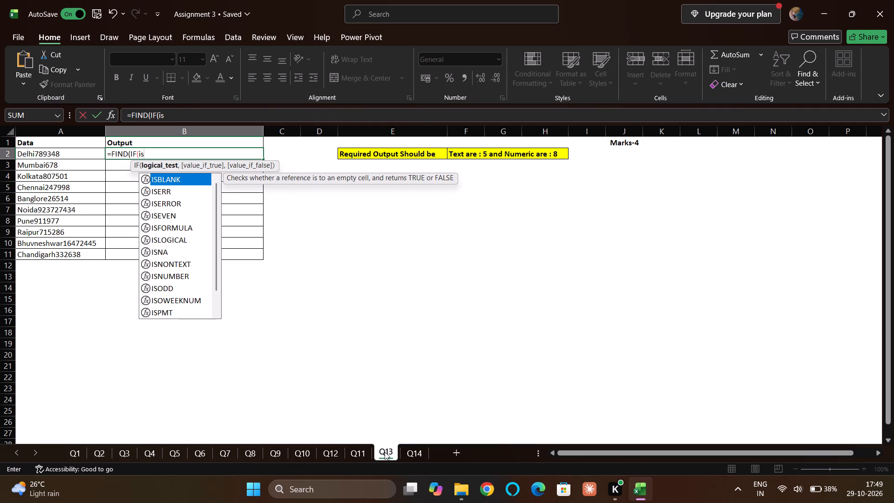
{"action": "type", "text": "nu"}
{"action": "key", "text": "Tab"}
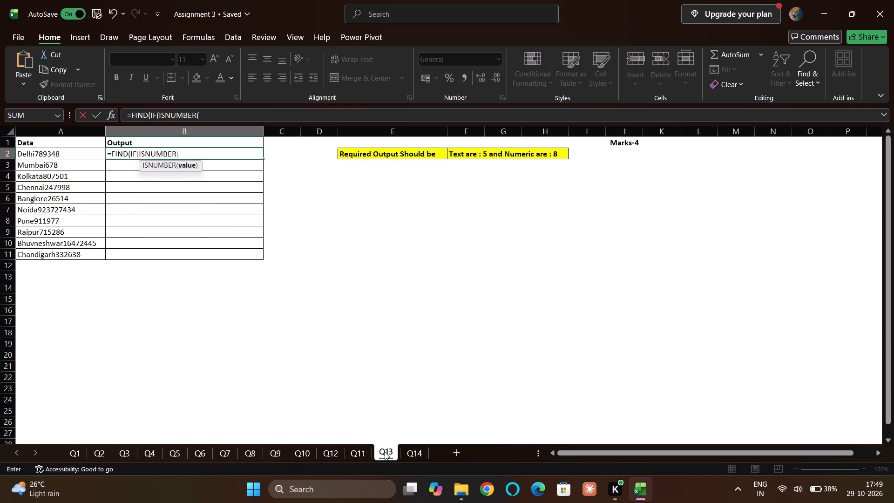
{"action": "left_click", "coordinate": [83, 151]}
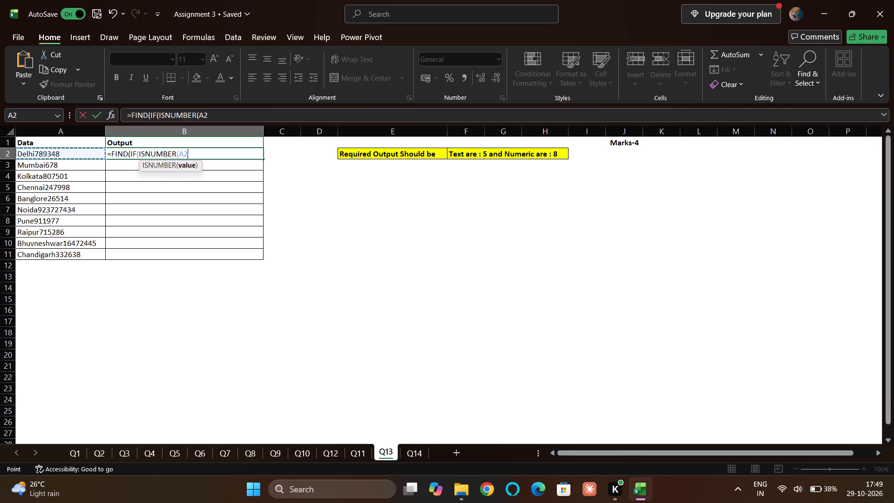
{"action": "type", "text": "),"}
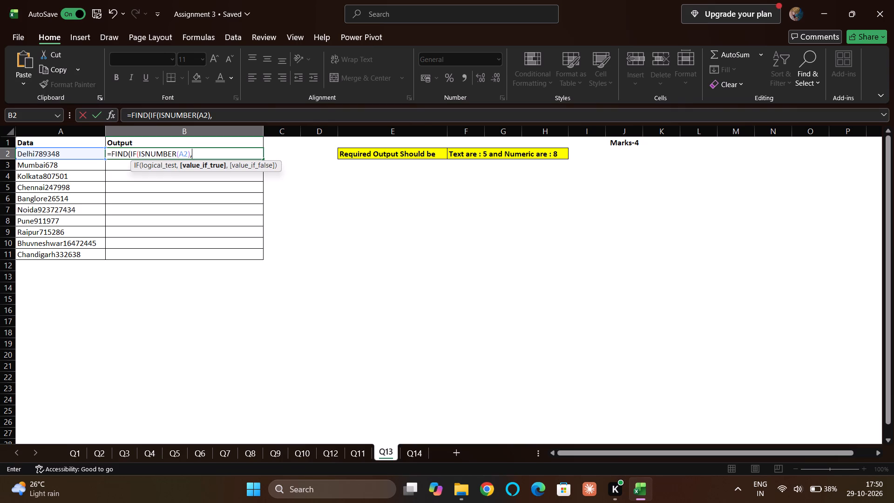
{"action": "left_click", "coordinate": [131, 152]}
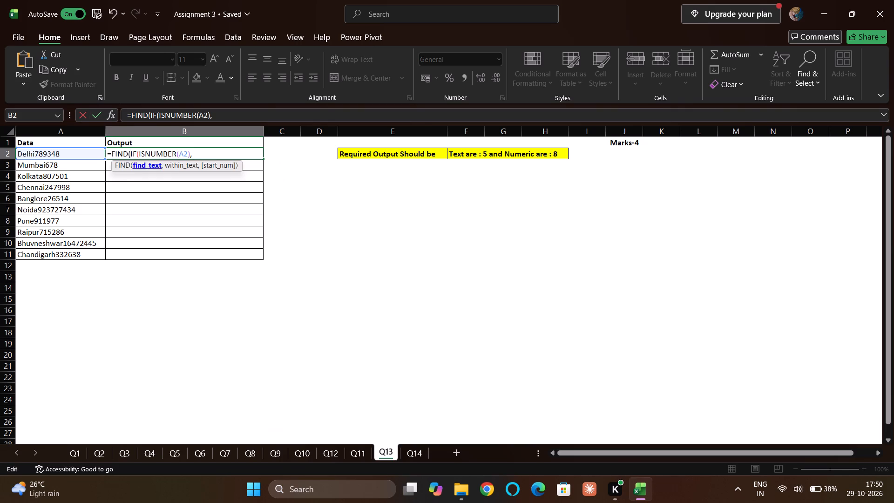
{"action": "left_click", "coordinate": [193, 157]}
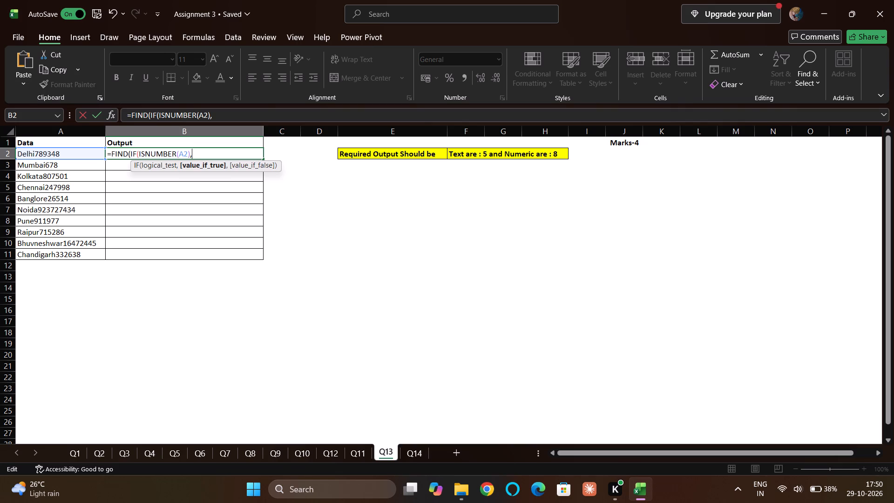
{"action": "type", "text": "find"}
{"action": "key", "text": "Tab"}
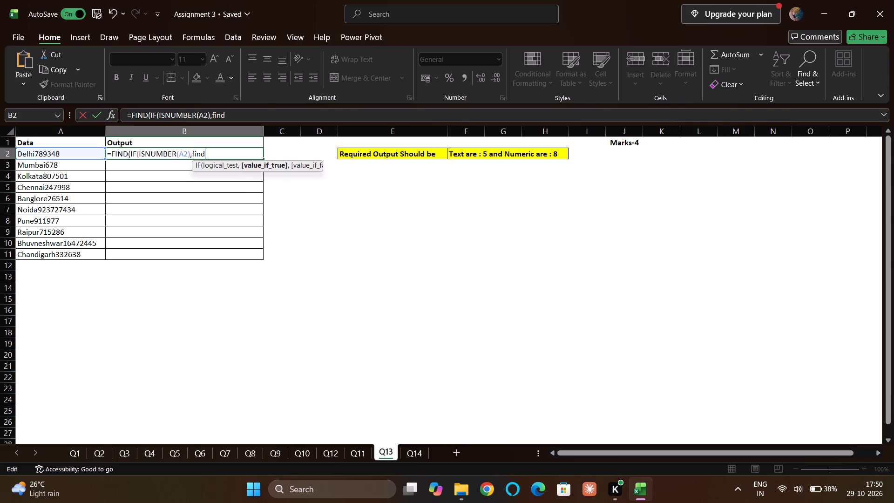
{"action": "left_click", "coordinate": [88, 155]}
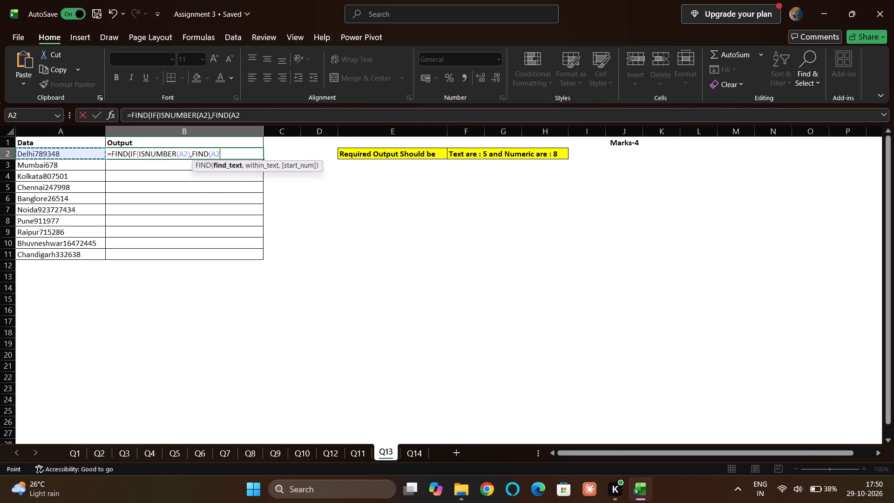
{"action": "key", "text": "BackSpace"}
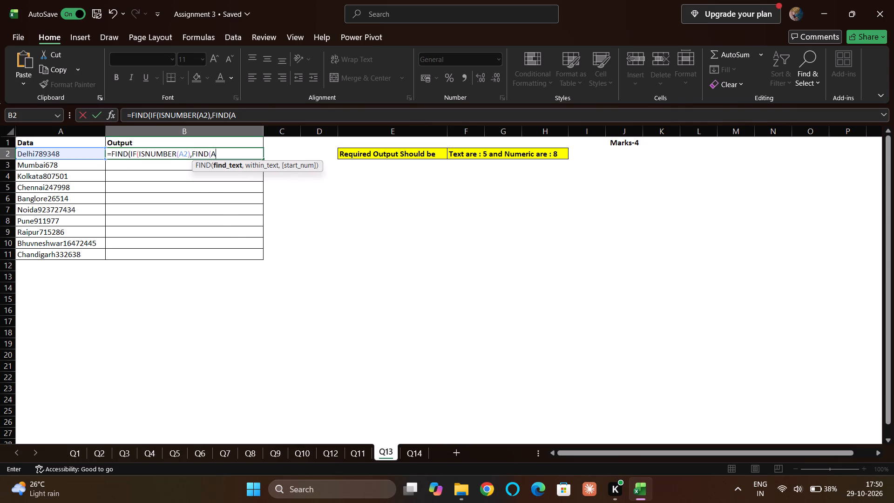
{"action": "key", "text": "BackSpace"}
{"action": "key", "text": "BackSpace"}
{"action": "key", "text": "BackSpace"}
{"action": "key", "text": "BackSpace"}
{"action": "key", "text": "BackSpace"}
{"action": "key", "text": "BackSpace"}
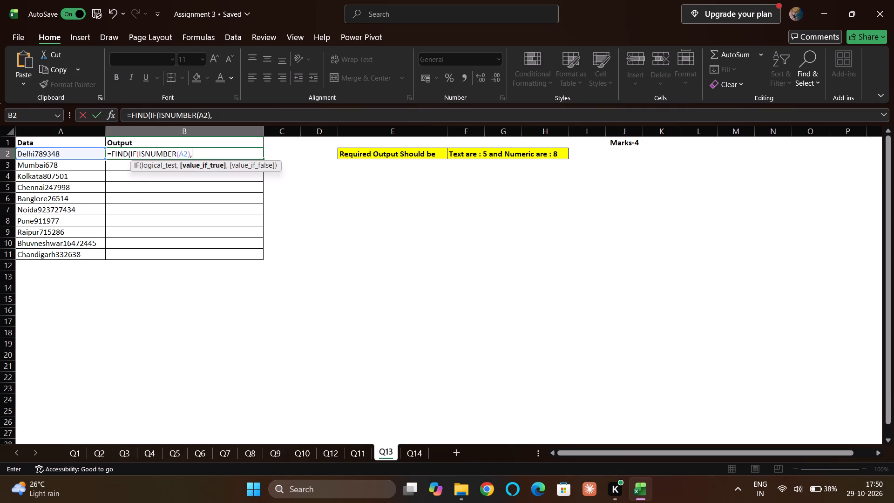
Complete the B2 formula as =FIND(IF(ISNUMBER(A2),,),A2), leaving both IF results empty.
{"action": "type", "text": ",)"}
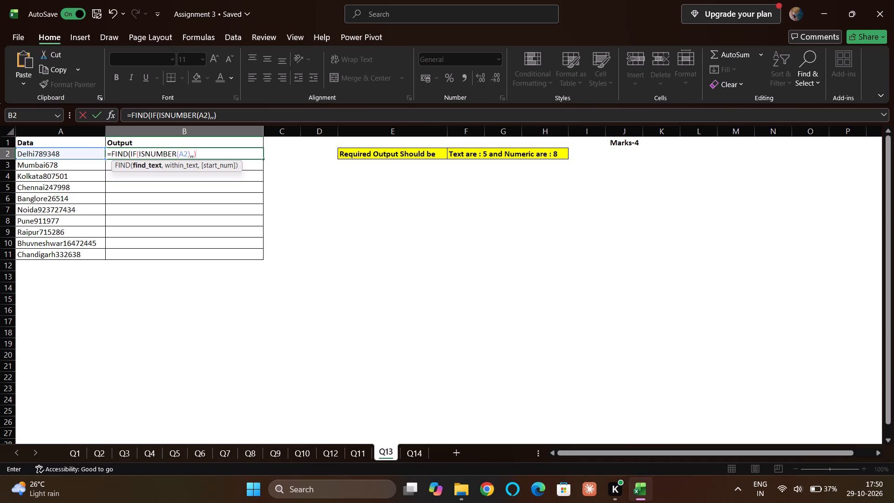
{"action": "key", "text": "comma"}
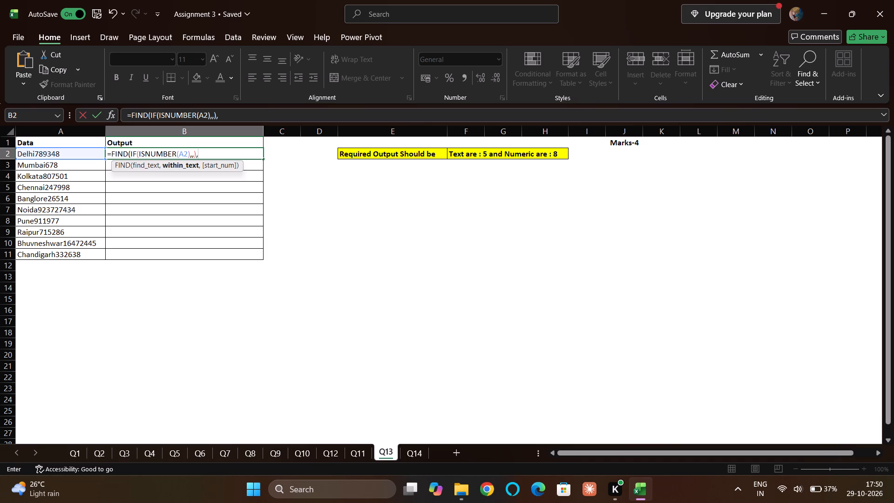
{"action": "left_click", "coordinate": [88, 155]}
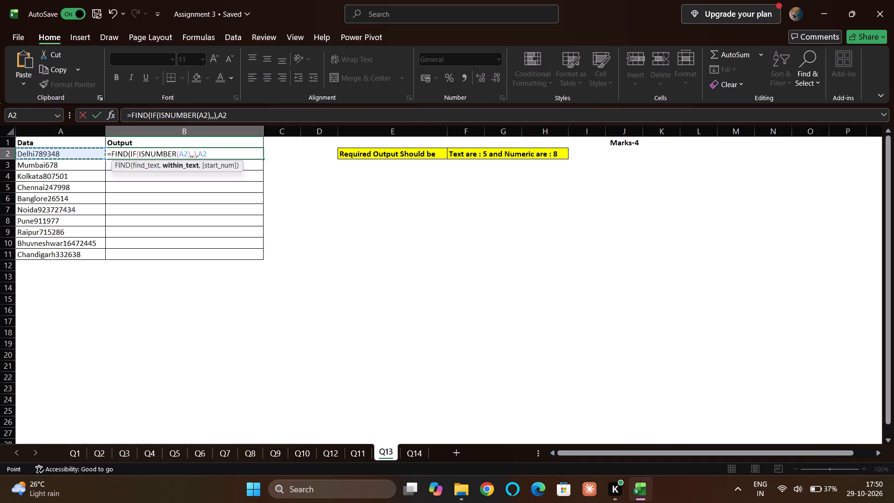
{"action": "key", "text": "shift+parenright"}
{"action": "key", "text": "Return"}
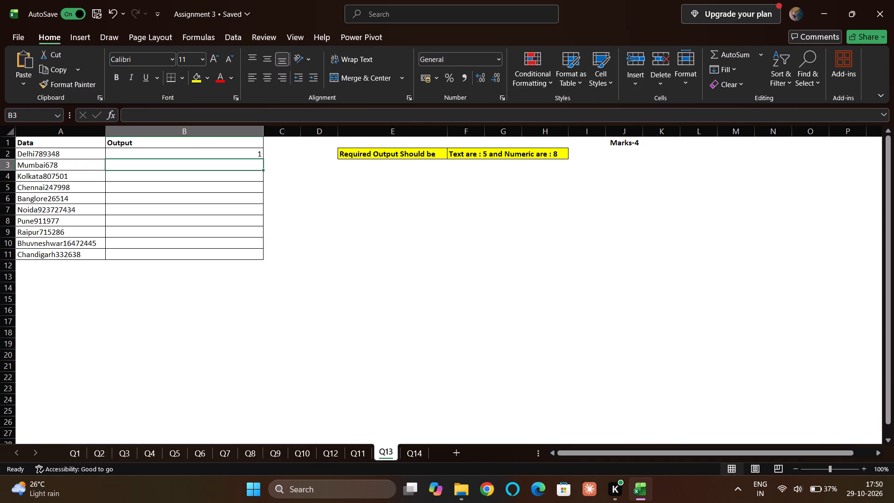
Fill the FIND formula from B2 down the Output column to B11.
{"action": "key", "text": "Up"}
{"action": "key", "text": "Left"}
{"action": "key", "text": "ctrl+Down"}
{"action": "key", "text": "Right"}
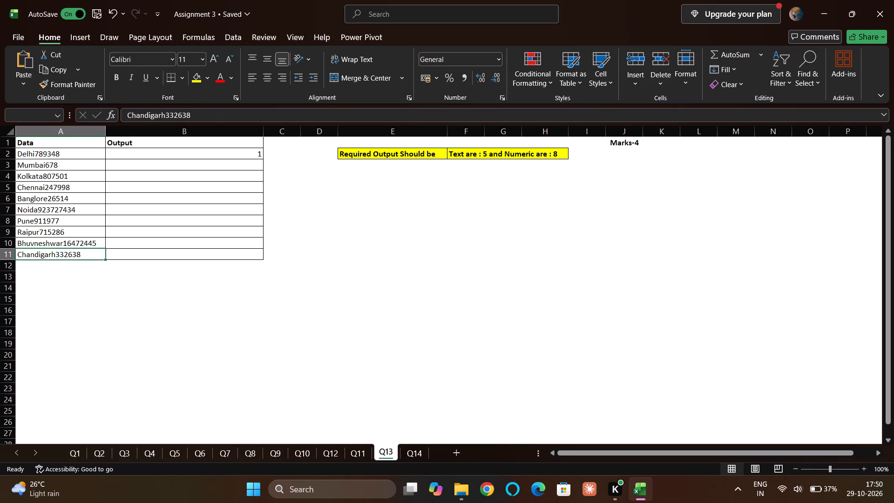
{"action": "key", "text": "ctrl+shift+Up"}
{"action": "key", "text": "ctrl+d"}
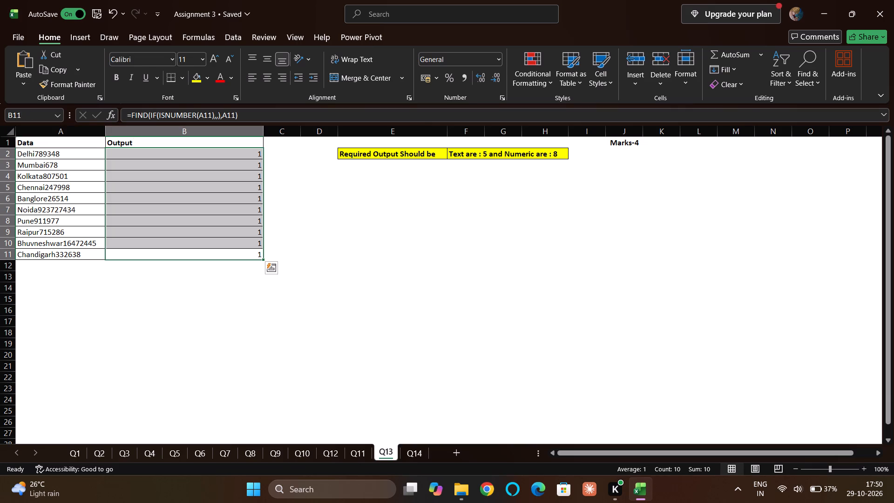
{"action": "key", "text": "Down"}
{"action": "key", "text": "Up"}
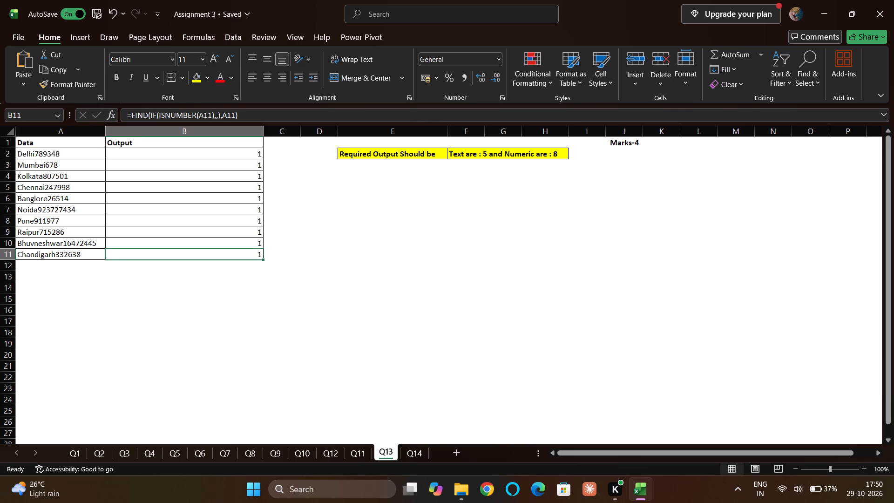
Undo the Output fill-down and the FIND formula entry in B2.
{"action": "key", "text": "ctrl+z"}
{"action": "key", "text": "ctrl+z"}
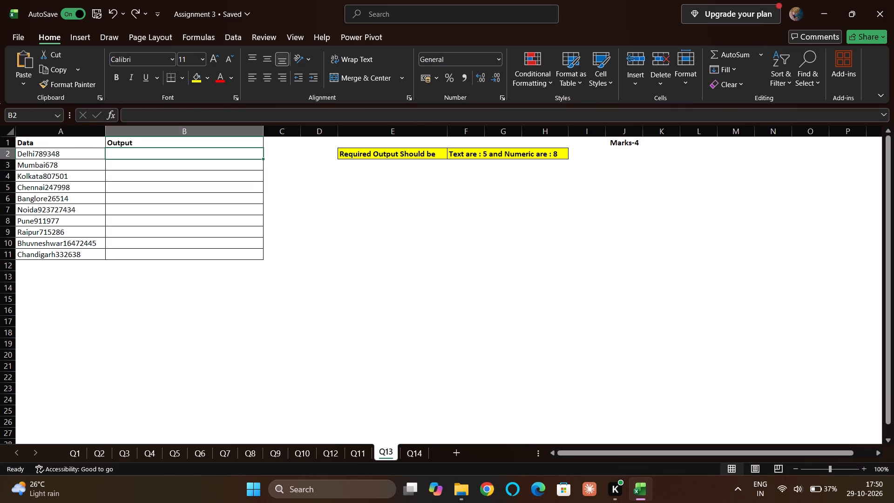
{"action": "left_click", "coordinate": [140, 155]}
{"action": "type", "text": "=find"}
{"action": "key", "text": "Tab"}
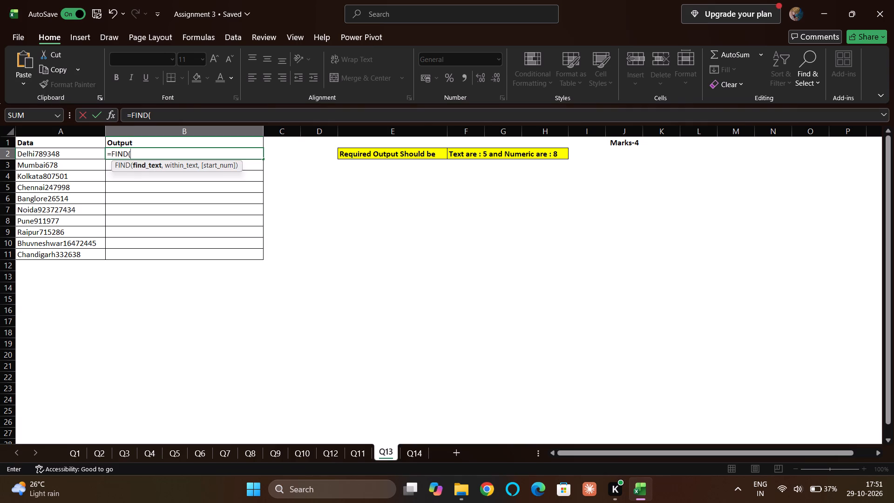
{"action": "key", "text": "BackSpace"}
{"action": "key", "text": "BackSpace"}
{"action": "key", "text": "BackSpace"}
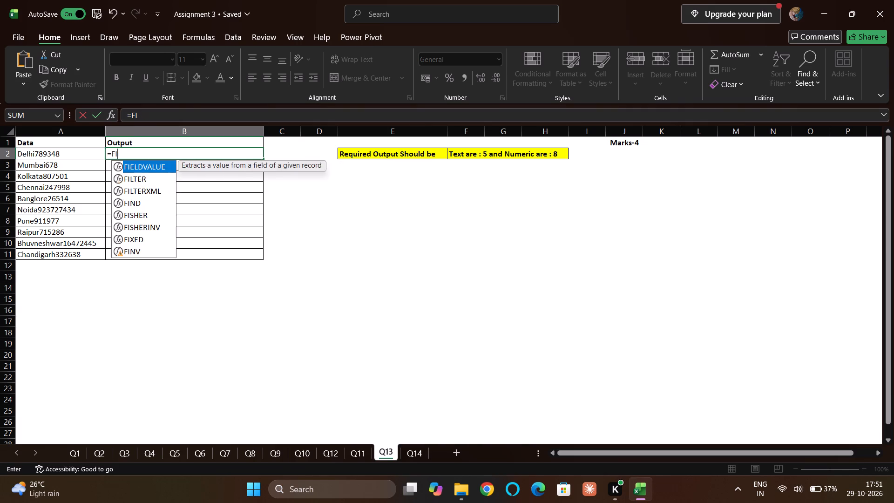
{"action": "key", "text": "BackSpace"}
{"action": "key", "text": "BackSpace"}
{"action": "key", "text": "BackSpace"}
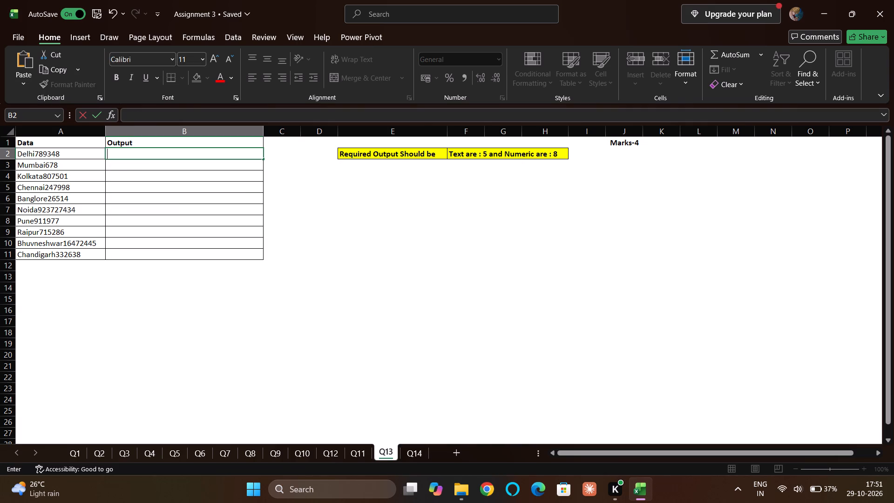
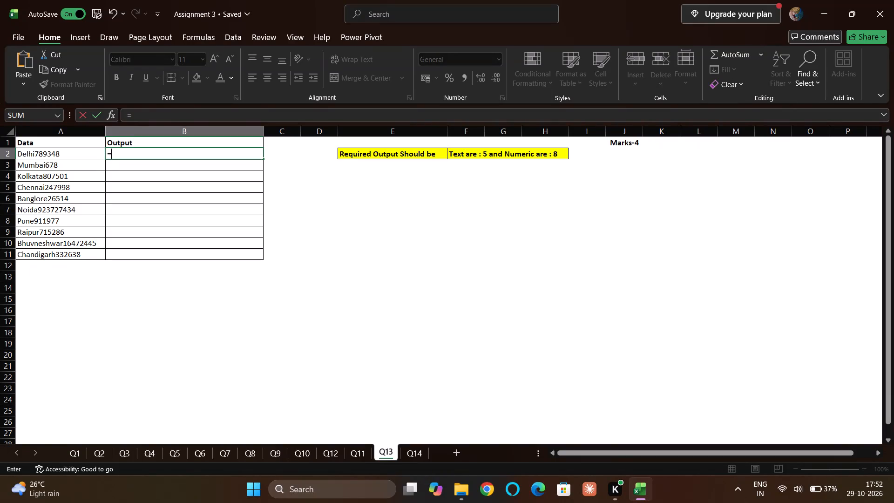
Begin the Output formula in B2 with the length of A2 followed by a minus sign: =LEN(A2)-.
{"action": "type", "text": "len"}
{"action": "key", "text": "Tab"}
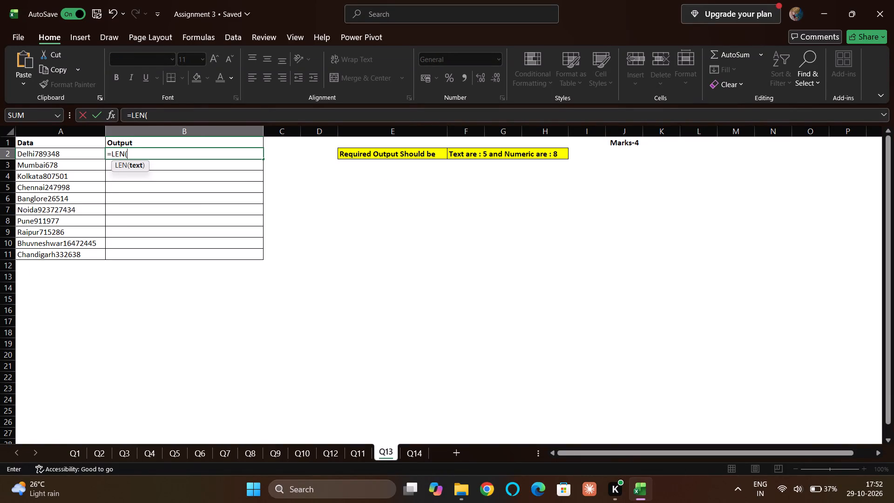
{"action": "left_click", "coordinate": [74, 155]}
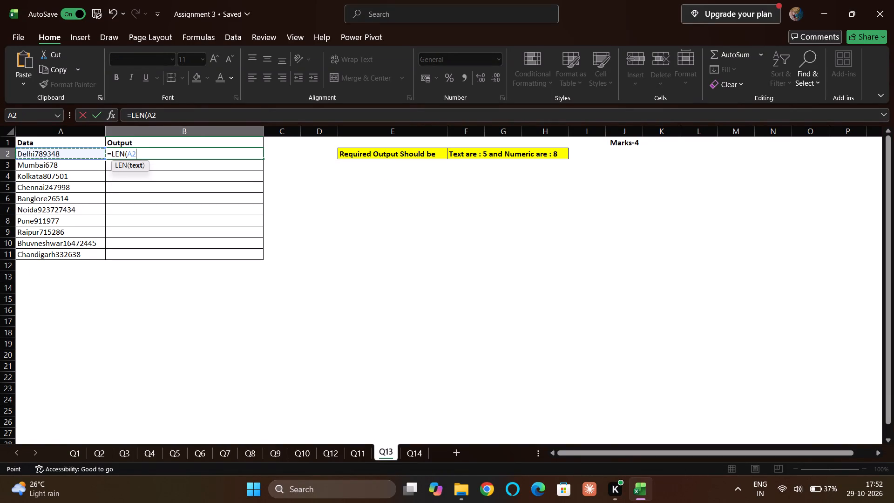
{"action": "key", "text": "0"}
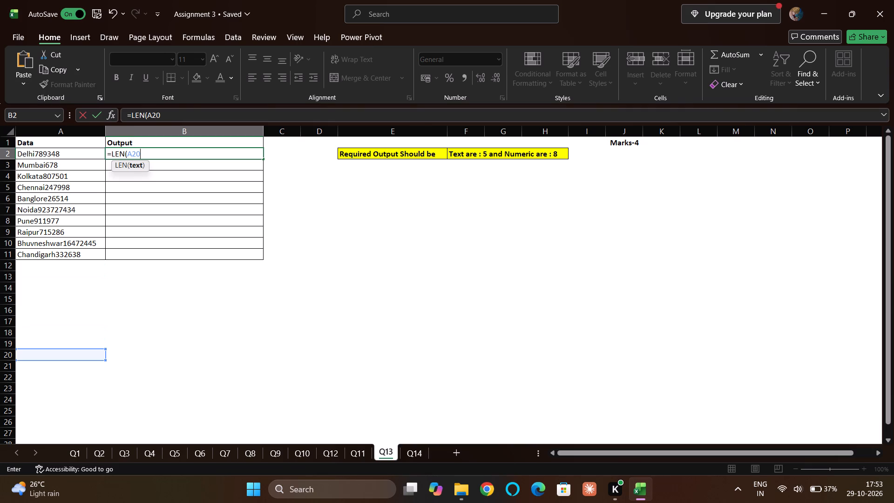
{"action": "key", "text": "0"}
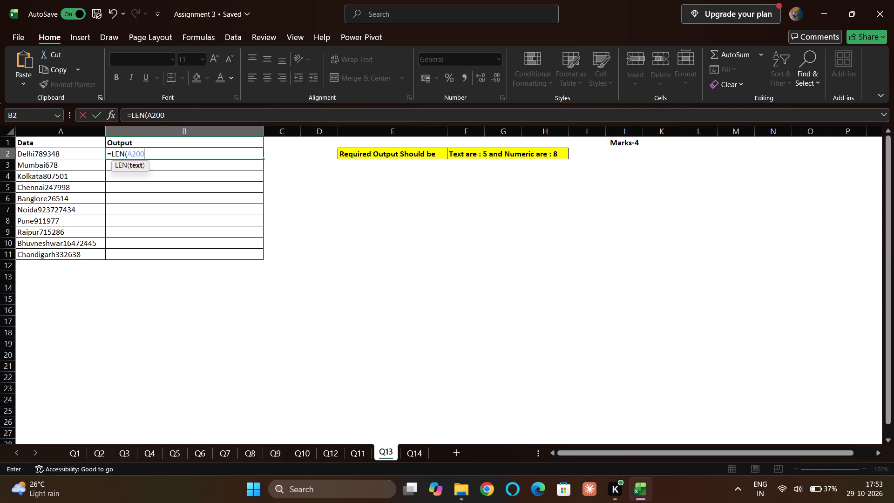
{"action": "key", "text": "BackSpace"}
{"action": "key", "text": "BackSpace"}
{"action": "key", "text": "shift+parenright"}
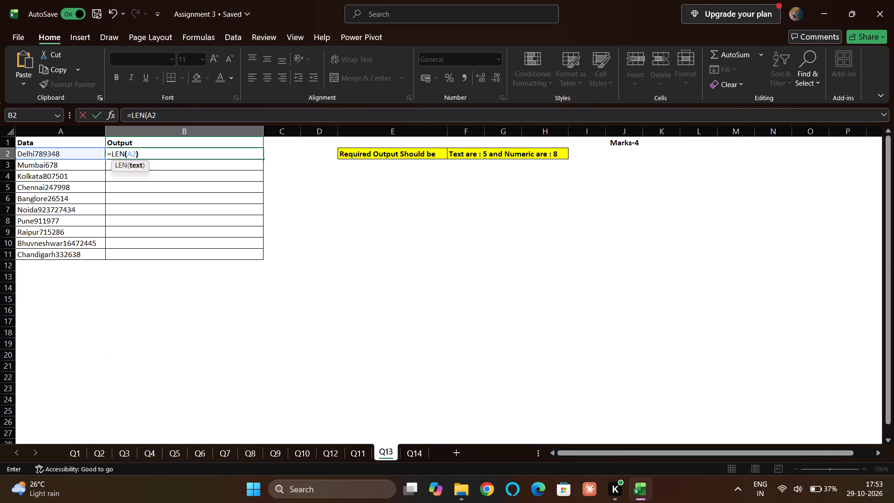
{"action": "key", "text": "minus"}
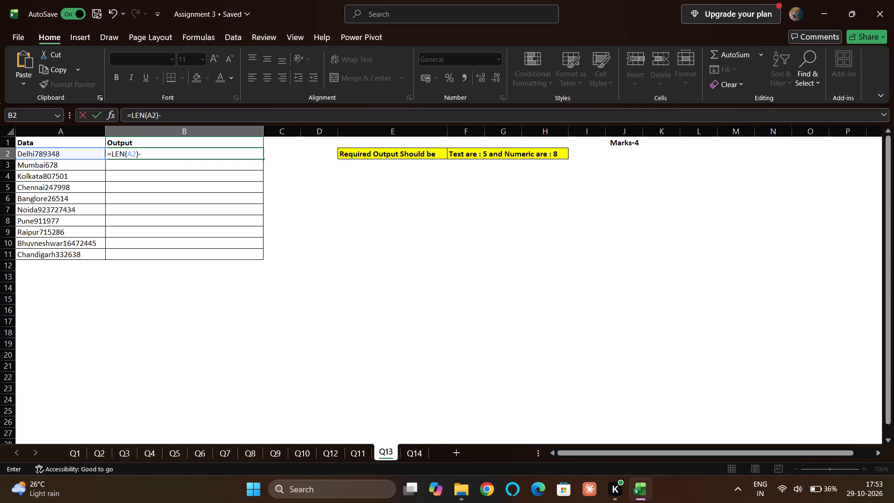
Continue the B2 formula with a second LEN containing ten nested, still empty SUBSTITUTE functions.
{"action": "type", "text": "len"}
{"action": "key", "text": "shift+parenleft"}
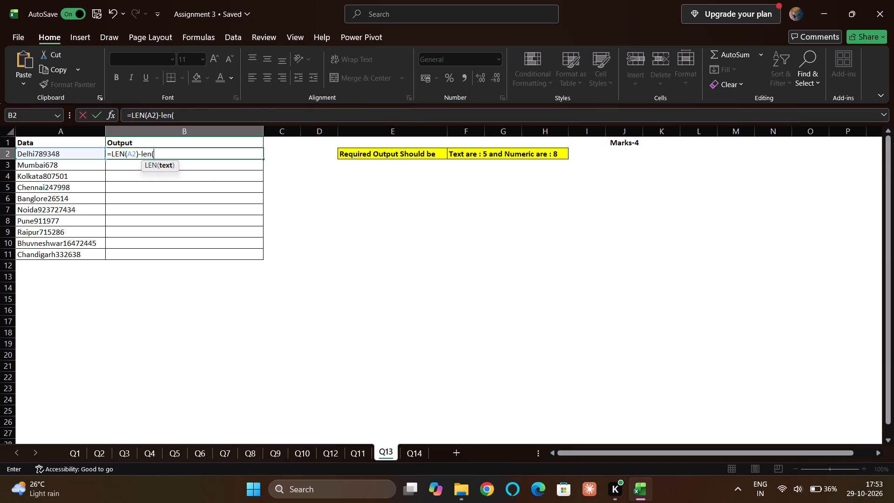
{"action": "type", "text": "sub"}
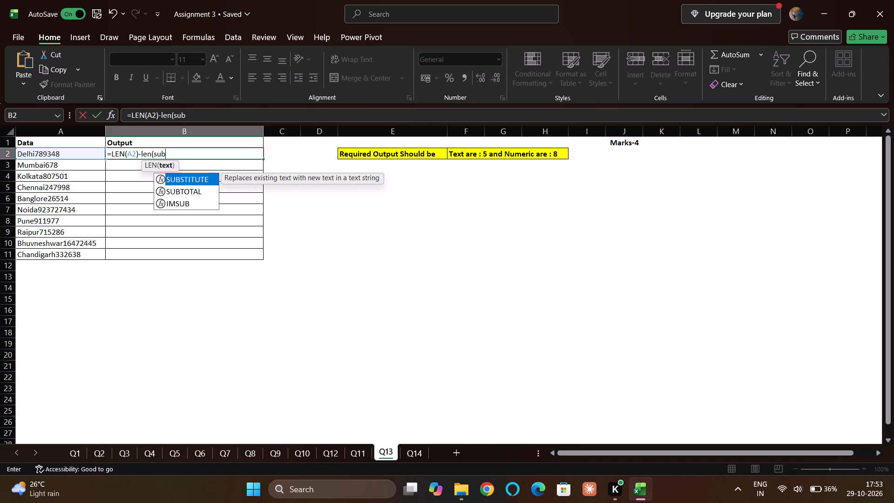
{"action": "key", "text": "Tab"}
{"action": "type", "text": "sus"}
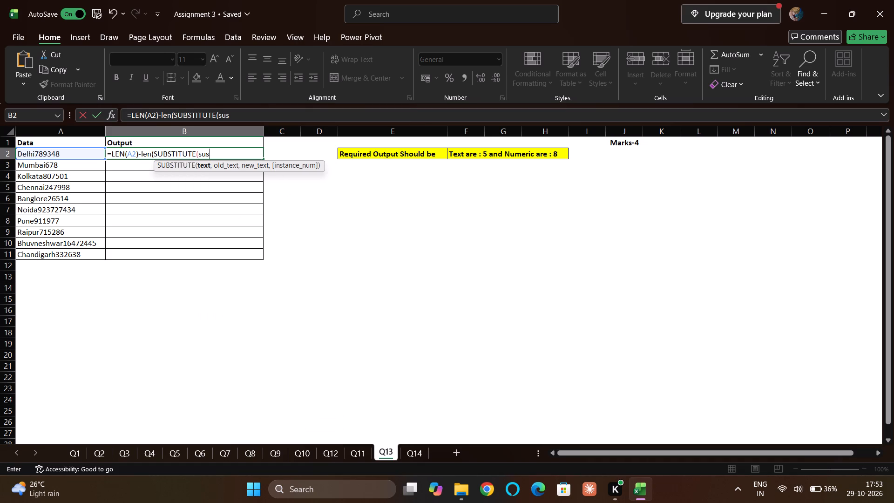
{"action": "key", "text": "b"}
{"action": "key", "text": "BackSpace"}
{"action": "key", "text": "BackSpace"}
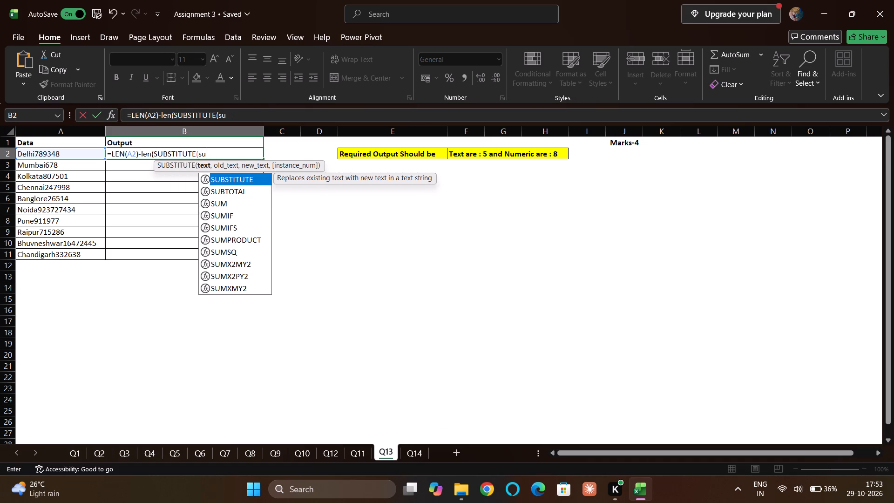
{"action": "key", "text": "b"}
{"action": "key", "text": "Tab"}
{"action": "type", "text": "sub"}
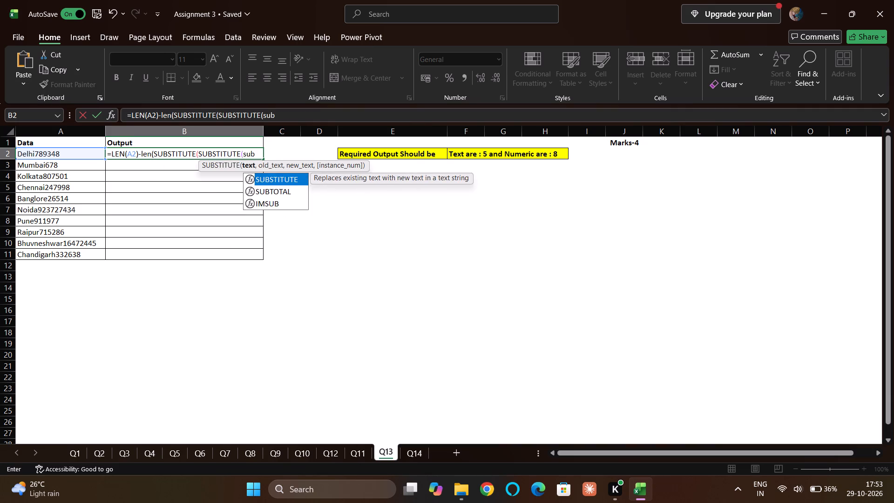
{"action": "key", "text": "Tab"}
{"action": "type", "text": "sub"}
{"action": "key", "text": "Tab"}
{"action": "type", "text": "sub"}
{"action": "key", "text": "Tab"}
{"action": "type", "text": "sub"}
{"action": "key", "text": "Tab"}
{"action": "type", "text": "sub"}
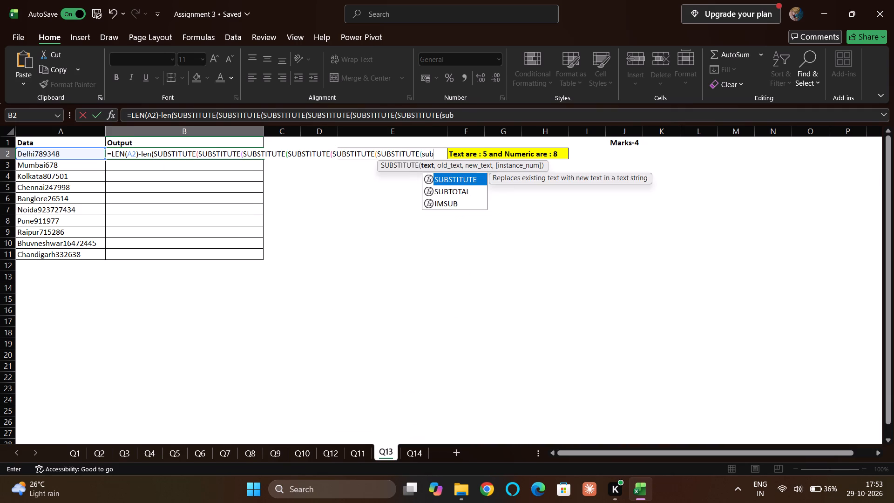
{"action": "key", "text": "Tab"}
{"action": "type", "text": "sub"}
{"action": "key", "text": "Tab"}
{"action": "type", "text": "sub"}
{"action": "key", "text": "Tab"}
{"action": "type", "text": "sub"}
{"action": "key", "text": "Tab"}
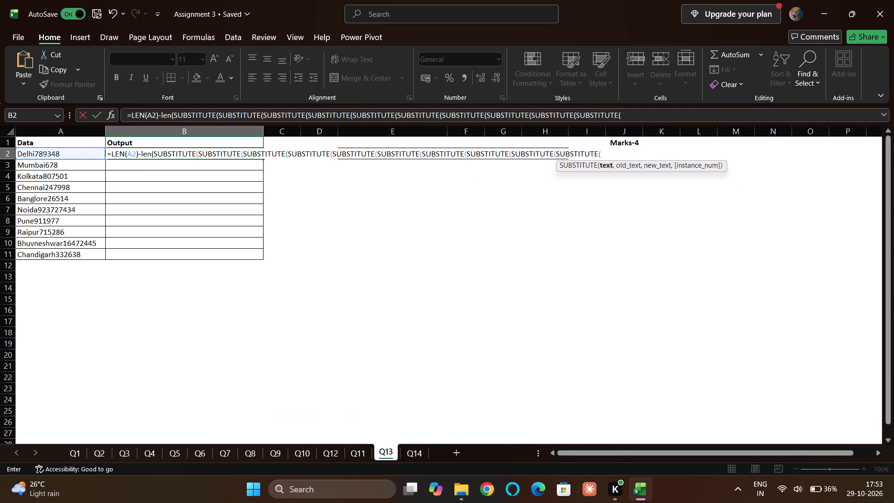
Fill in the two innermost SUBSTITUTE functions so they replace "0" and "1" in A2 with empty text.
{"action": "left_click", "coordinate": [64, 152]}
{"action": "key", "text": "comma"}
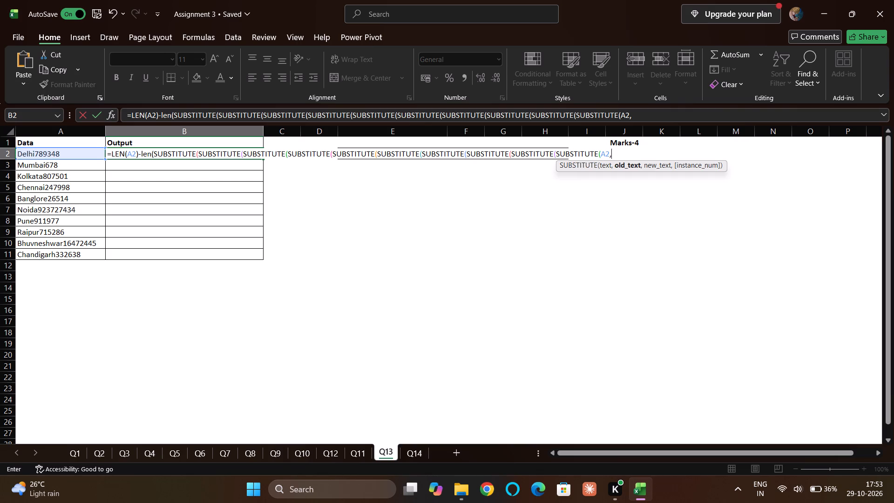
{"action": "key", "text": "shift+quotedbl"}
{"action": "key", "text": "0"}
{"action": "key", "text": "shift+quotedbl"}
{"action": "key", "text": "comma"}
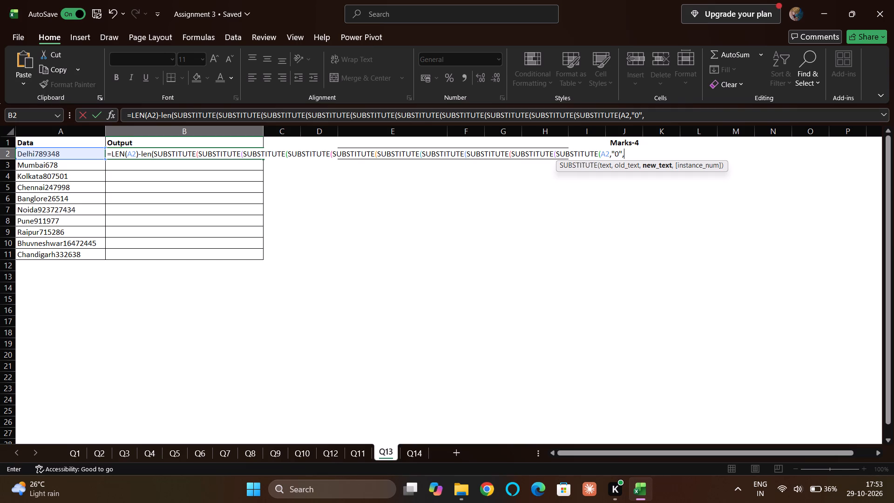
{"action": "type", "text": "\"\""}
{"action": "key", "text": "shift+parenright"}
{"action": "key", "text": "comma"}
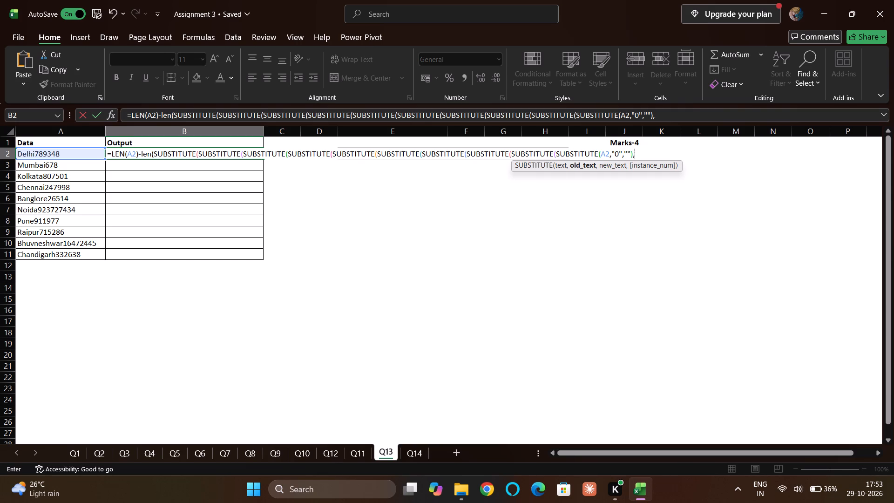
{"action": "type", "text": "\"1\",\"\""}
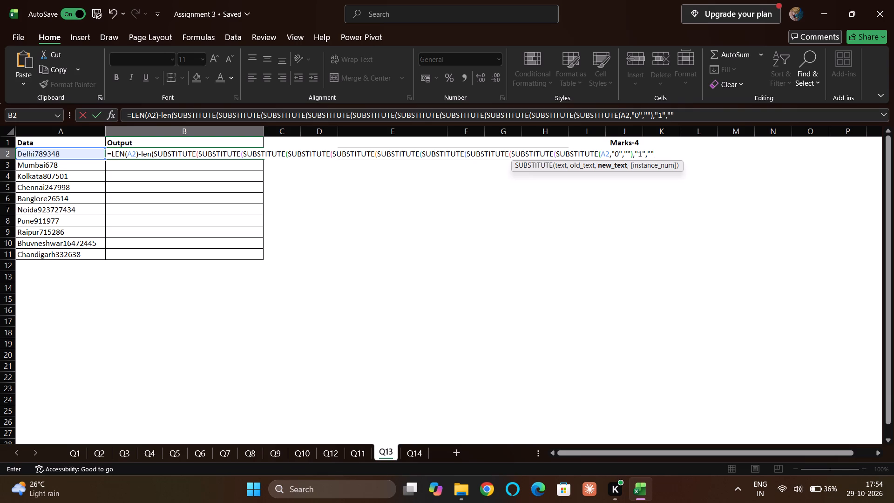
{"action": "key", "text": "shift+parenright"}
{"action": "key", "text": "comma"}
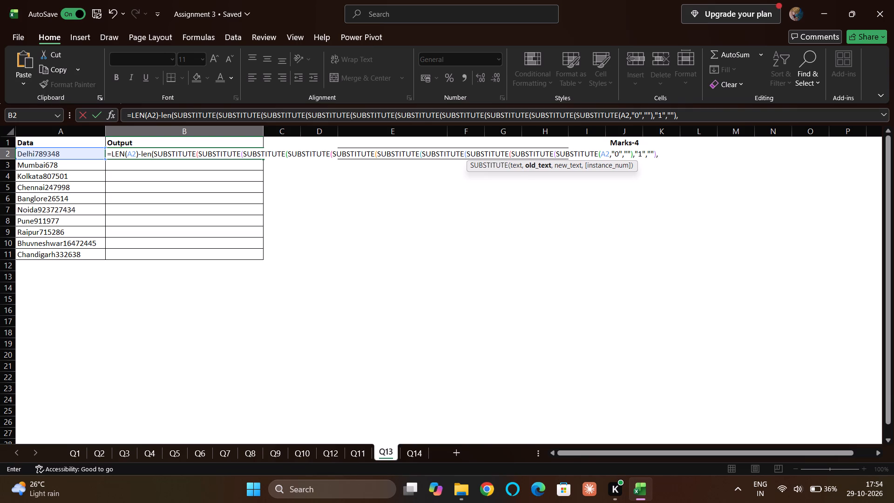
Complete the third innermost SUBSTITUTE in the B2 formula with "2" as old text and "" as new text.
{"action": "key", "text": "shift+quotedbl"}
{"action": "key", "text": "Down"}
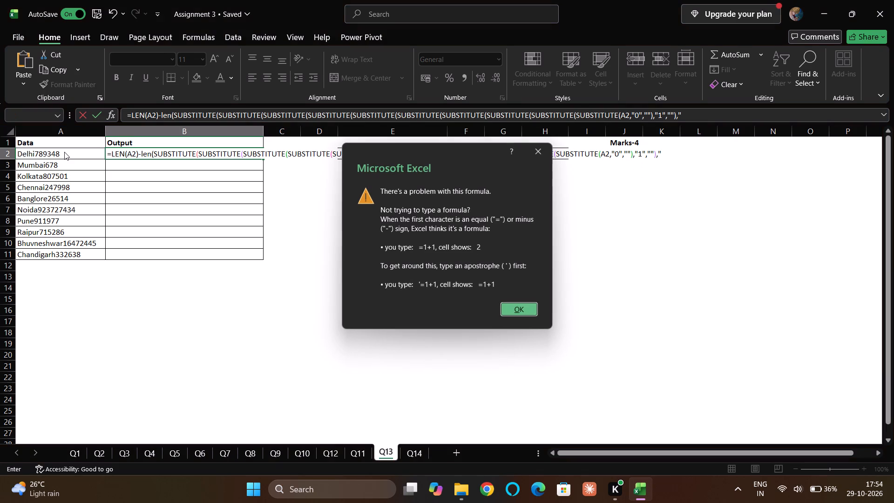
{"action": "key", "text": "shift+quotedbl"}
{"action": "key", "text": "Return"}
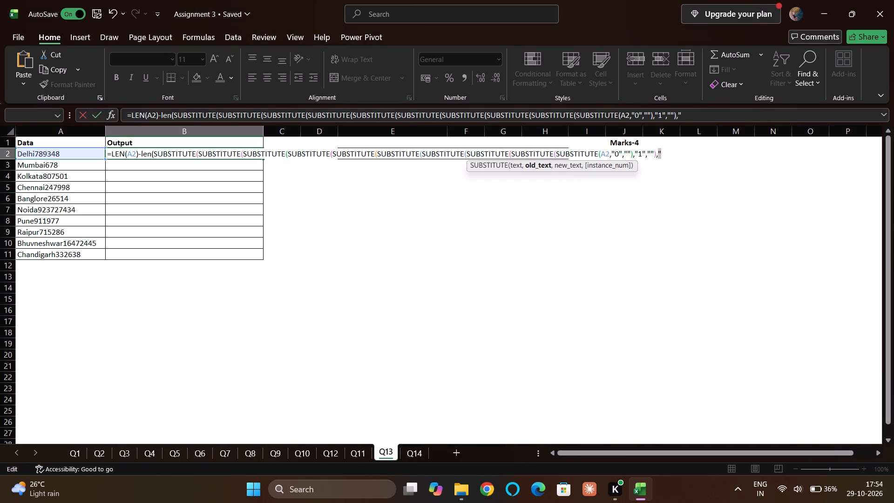
{"action": "key", "text": "Down"}
{"action": "left_click", "coordinate": [664, 151]}
{"action": "key", "text": "BackSpace"}
{"action": "key", "text": "shift+quotedbl"}
{"action": "key", "text": "2"}
{"action": "key", "text": "shift+quotedbl"}
{"action": "type", "text": ",\"\""}
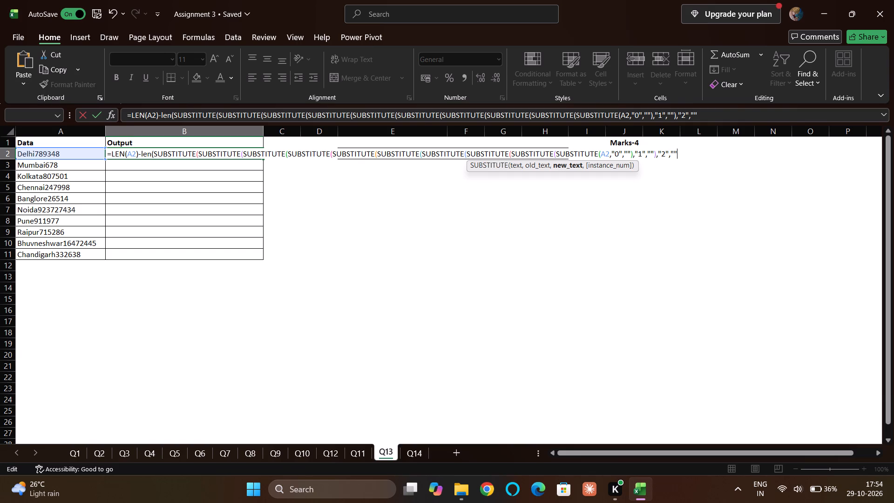
{"action": "key", "text": "shift+parenright"}
{"action": "key", "text": "comma"}
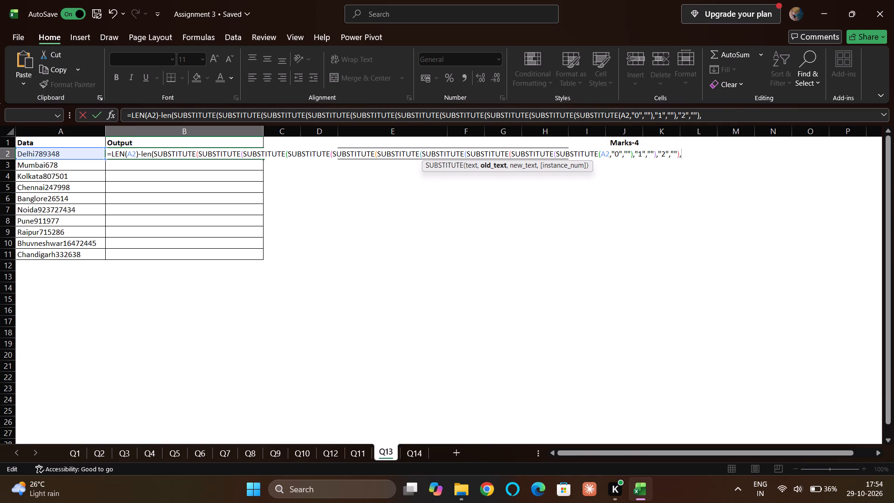
Complete the fourth innermost SUBSTITUTE in the B2 formula with "3" as old text and "" as new text.
{"action": "key", "text": "shift+quotedbl"}
{"action": "key", "text": "3"}
{"action": "type", "text": "\",\"\""}
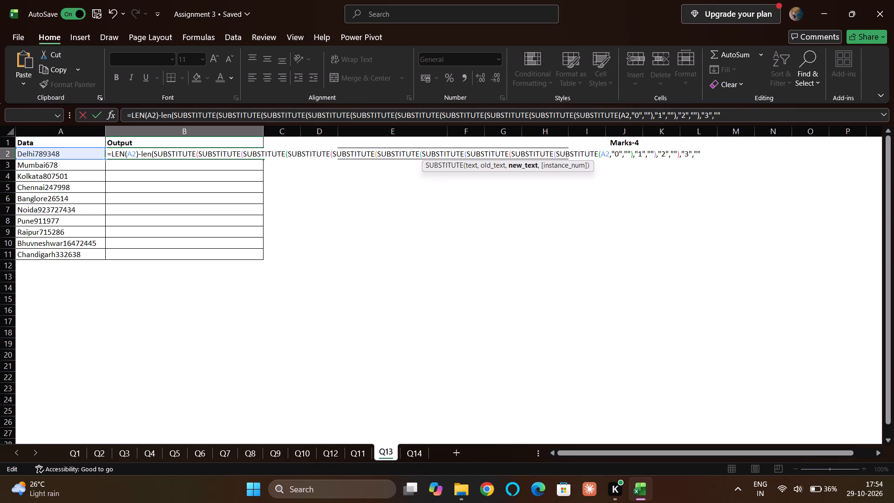
{"action": "key", "text": "shift+parenright"}
{"action": "key", "text": "comma"}
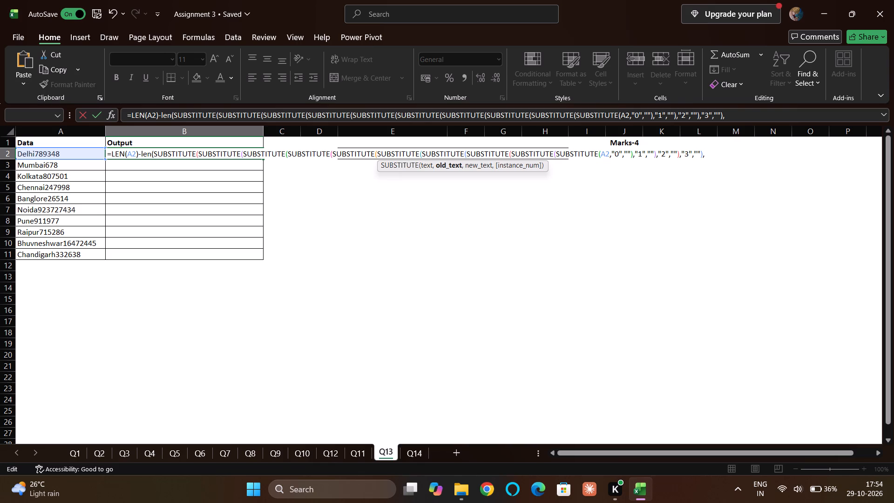
Complete the fifth innermost SUBSTITUTE in the B2 formula with "4" as old text and "" as new text.
{"action": "type", "text": "'4\""}
{"action": "type", "text": ",\""}
{"action": "key", "text": "BackSpace"}
{"action": "key", "text": "BackSpace"}
{"action": "key", "text": "BackSpace"}
{"action": "key", "text": "BackSpace"}
{"action": "key", "text": "BackSpace"}
{"action": "key", "text": "shift+quotedbl"}
{"action": "type", "text": "4\""}
{"action": "key", "text": "comma"}
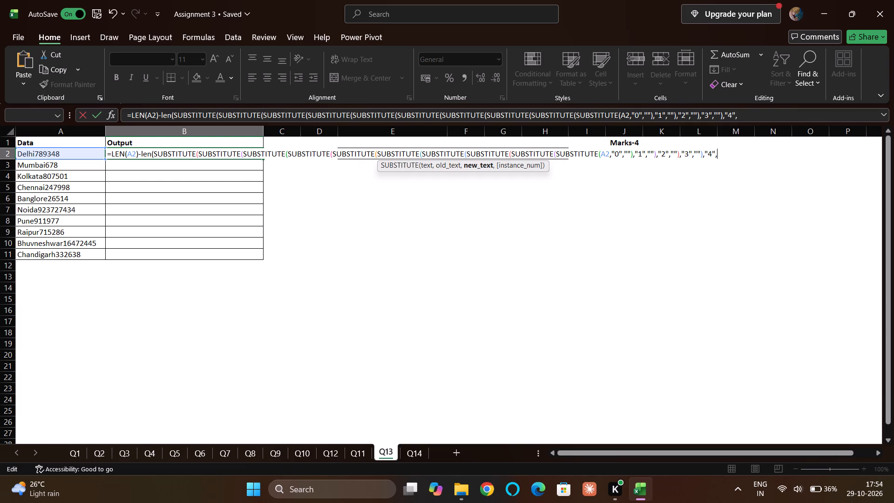
{"action": "type", "text": "\"\""}
{"action": "key", "text": "shift+parenright"}
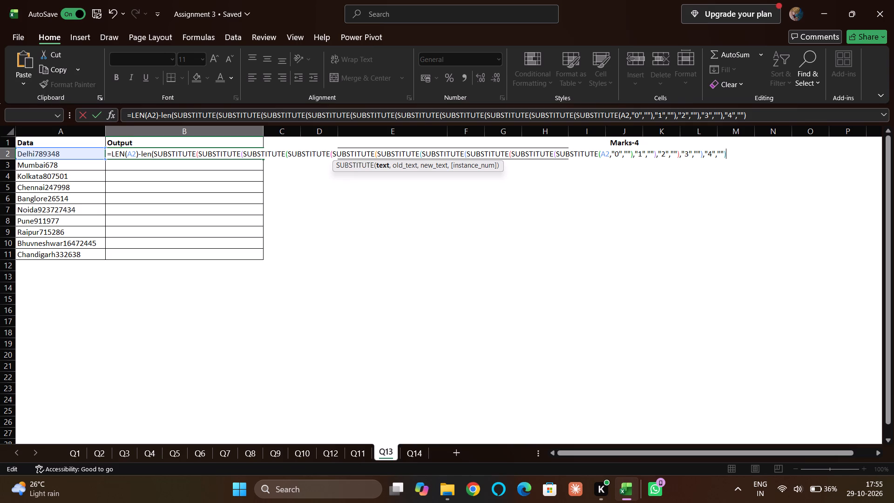
Complete the sixth and seventh innermost SUBSTITUTE functions in the B2 formula so they replace "5" and "6" with empty text.
{"action": "key", "text": "comma"}
{"action": "key", "text": "shift+quotedbl"}
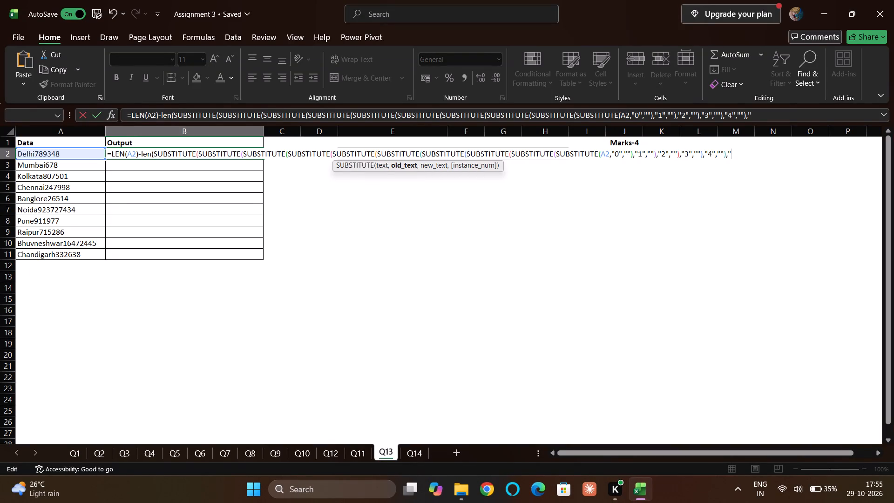
{"action": "key", "text": "5"}
{"action": "key", "text": "shift+quotedbl"}
{"action": "type", "text": ",\"\""}
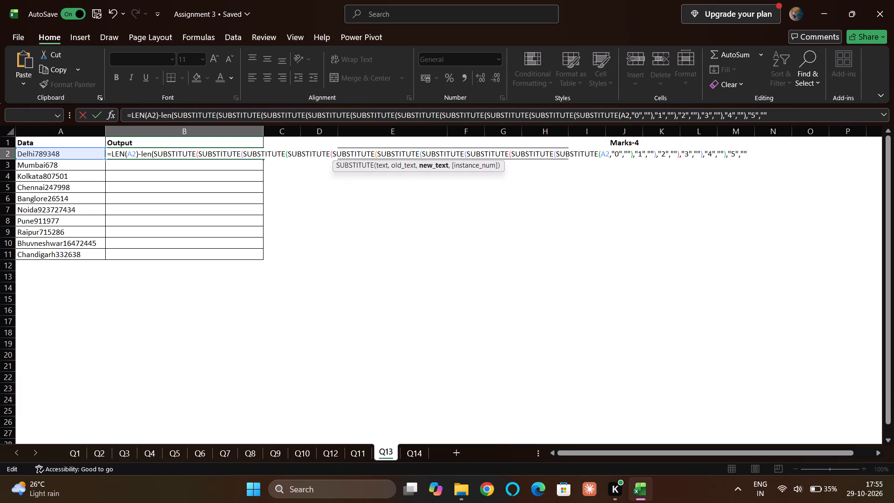
{"action": "type", "text": "),"}
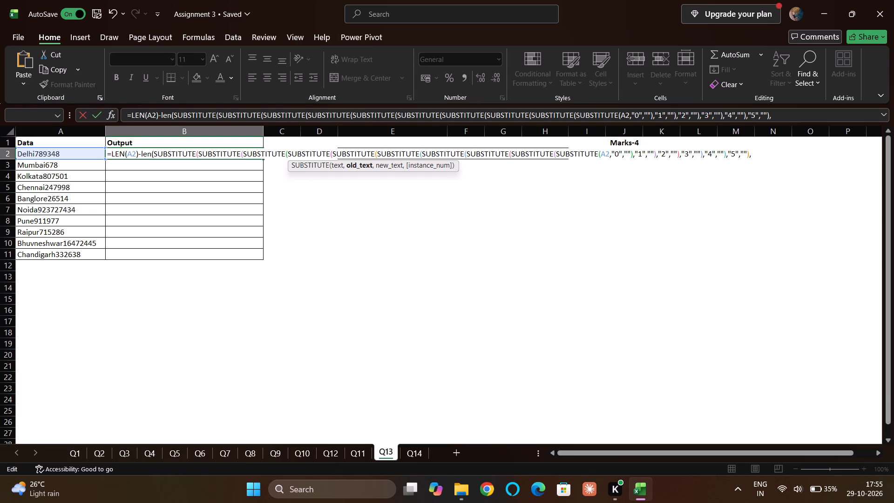
{"action": "type", "text": "\"6\",\"\""}
{"action": "key", "text": "shift+parenright"}
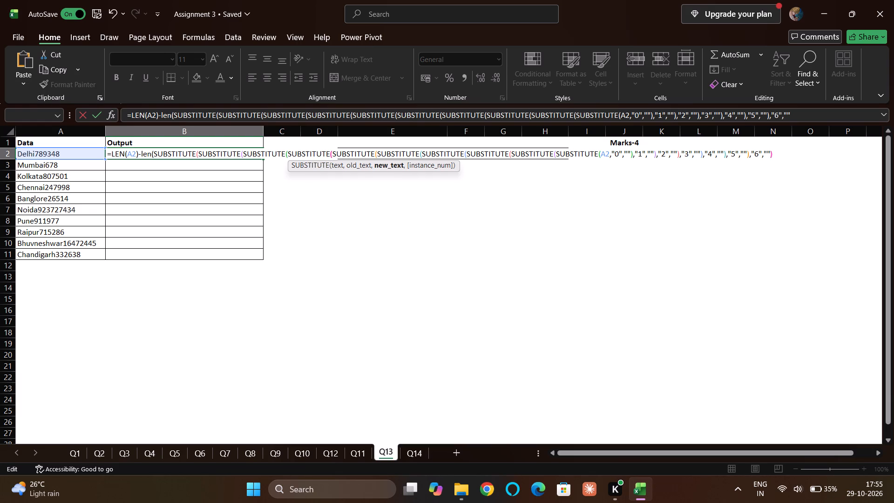
Complete the eighth and ninth innermost SUBSTITUTE functions in the B2 formula so they replace "7" and "8" with empty text.
{"action": "key", "text": "comma"}
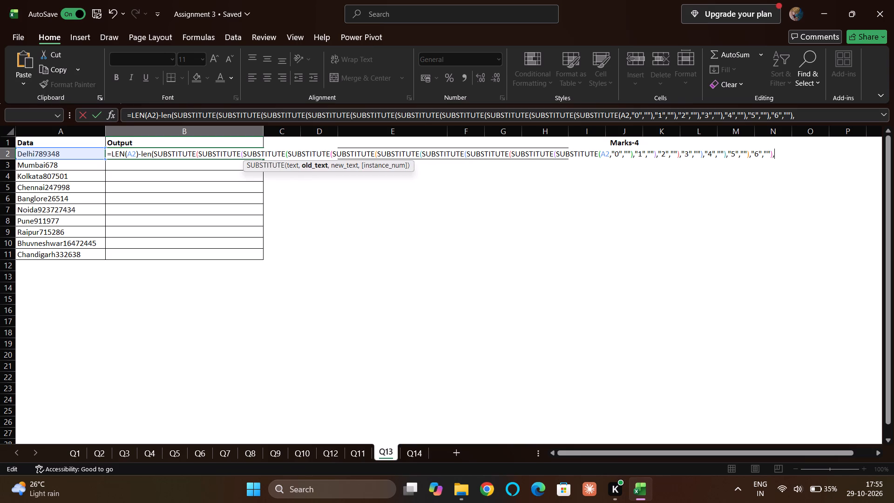
{"action": "key", "text": "shift+quotedbl"}
{"action": "type", "text": "7\""}
{"action": "key", "text": "comma"}
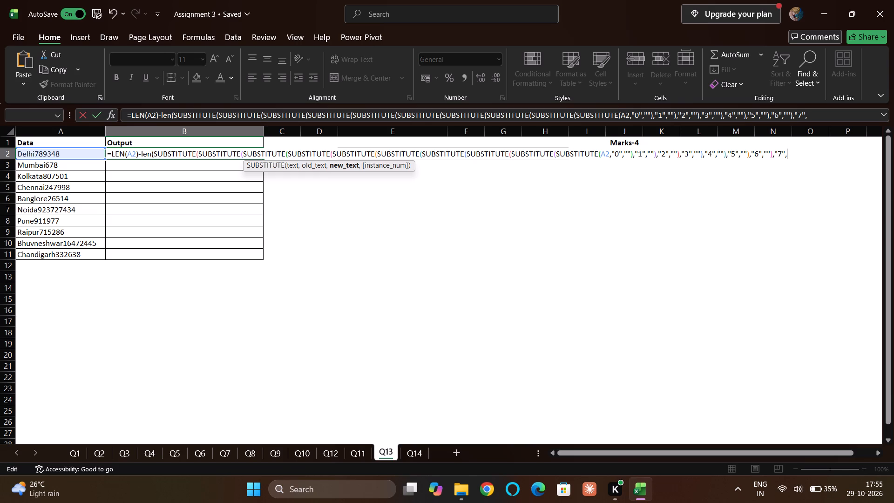
{"action": "type", "text": "\"\""}
{"action": "type", "text": "),"}
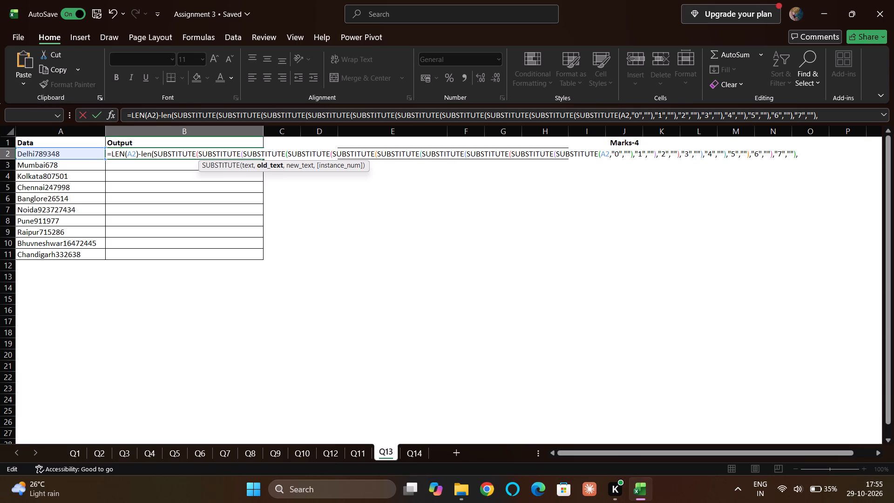
{"action": "type", "text": "\"8"}
{"action": "type", "text": "\",\"\""}
{"action": "key", "text": "shift+parenright"}
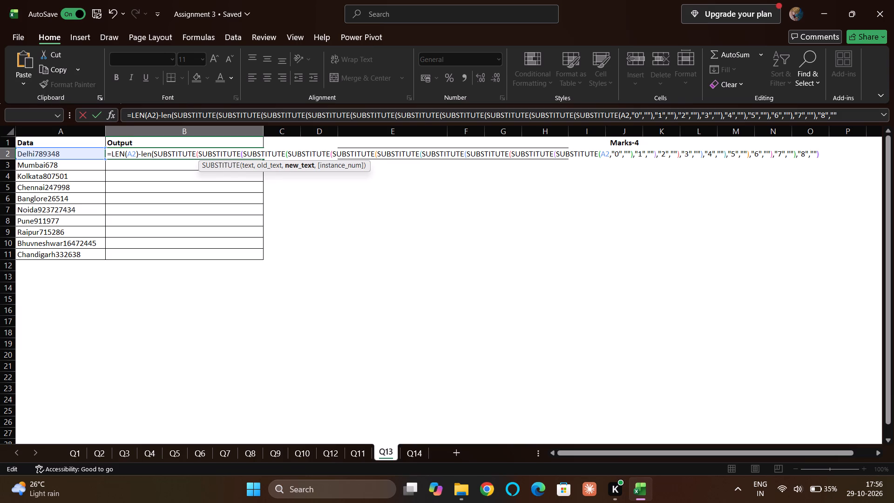
Finish the outermost SUBSTITUTE with "9" replaced by "", close the second LEN and enter the B2 formula.
{"action": "key", "text": "comma"}
{"action": "type", "text": "\"9"}
{"action": "type", "text": "\","}
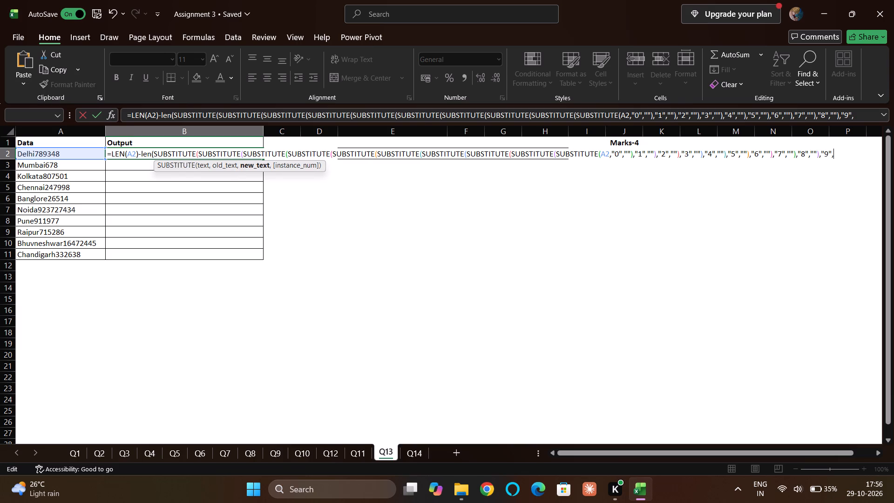
{"action": "type", "text": "\"\""}
{"action": "type", "text": "))"}
{"action": "key", "text": "Return"}
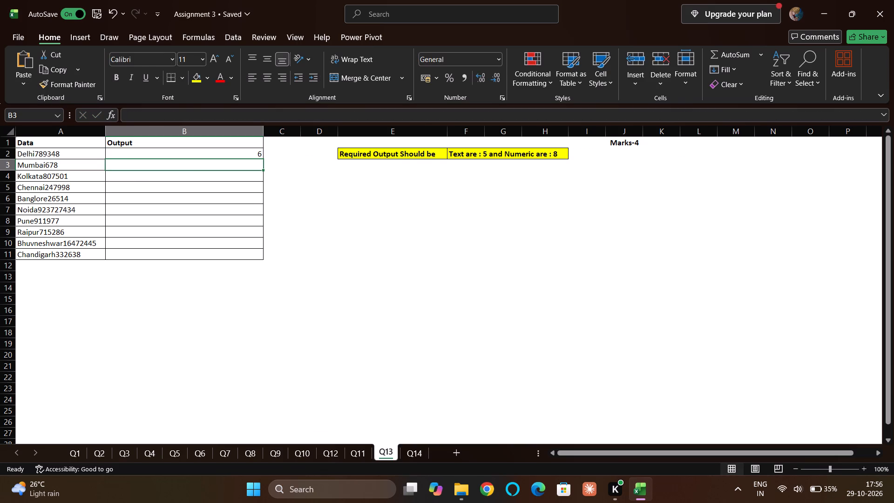
Fill the B2 formula down the Output column through B11.
{"action": "scroll", "coordinate": [455, 237], "scroll_direction": "right", "scroll_amount": 8}
{"action": "scroll", "coordinate": [455, 237], "scroll_direction": "up", "scroll_amount": 4}
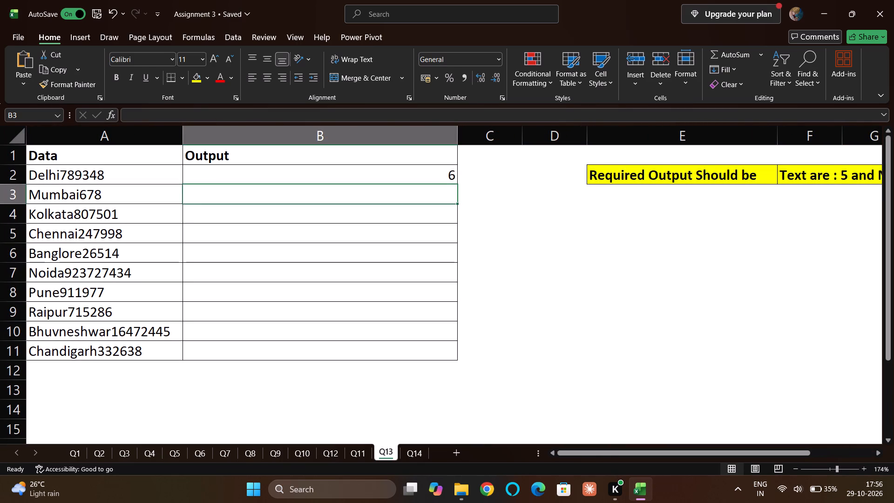
{"action": "left_click", "coordinate": [439, 173]}
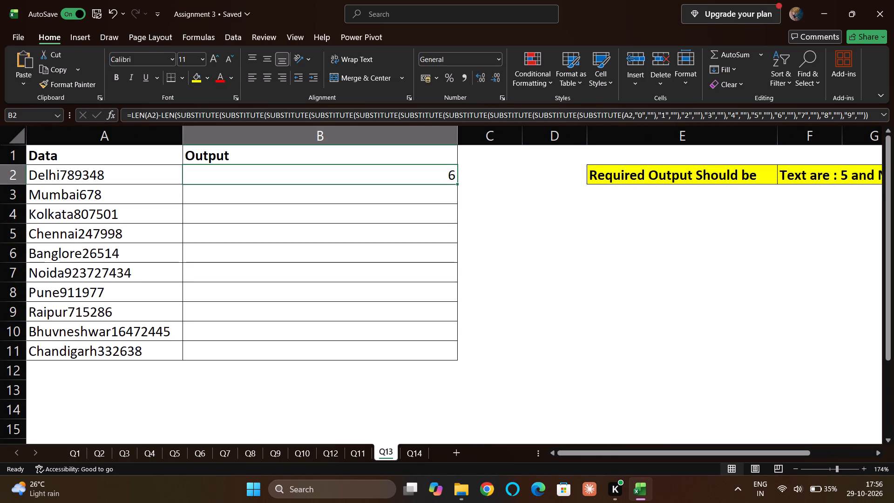
{"action": "key", "text": "Left"}
{"action": "key", "text": "ctrl+Down"}
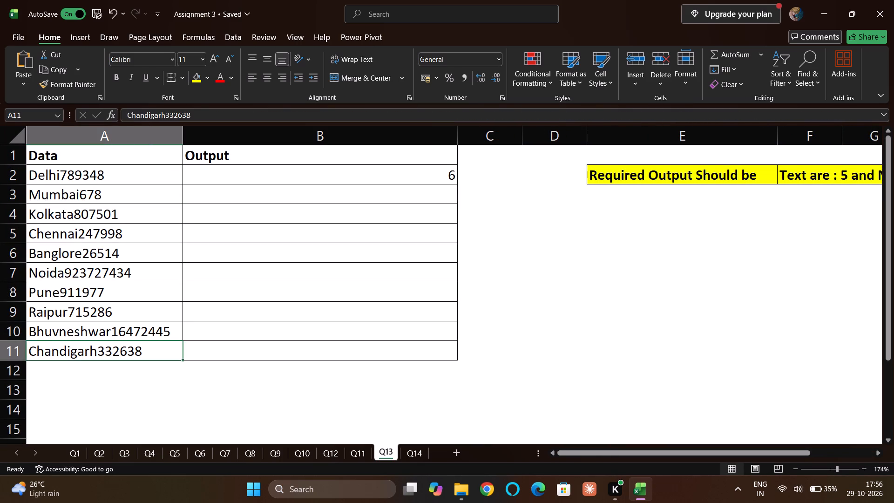
{"action": "key", "text": "Right"}
{"action": "key", "text": "ctrl+shift+Up"}
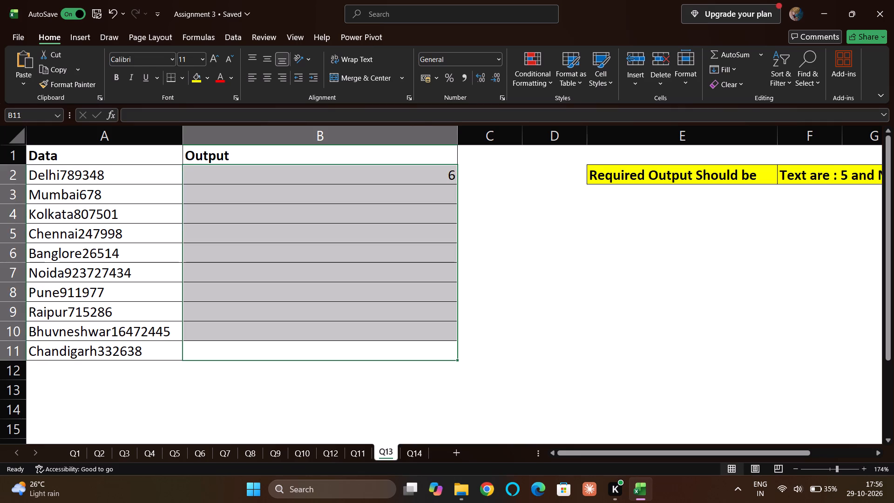
{"action": "key", "text": "ctrl+d"}
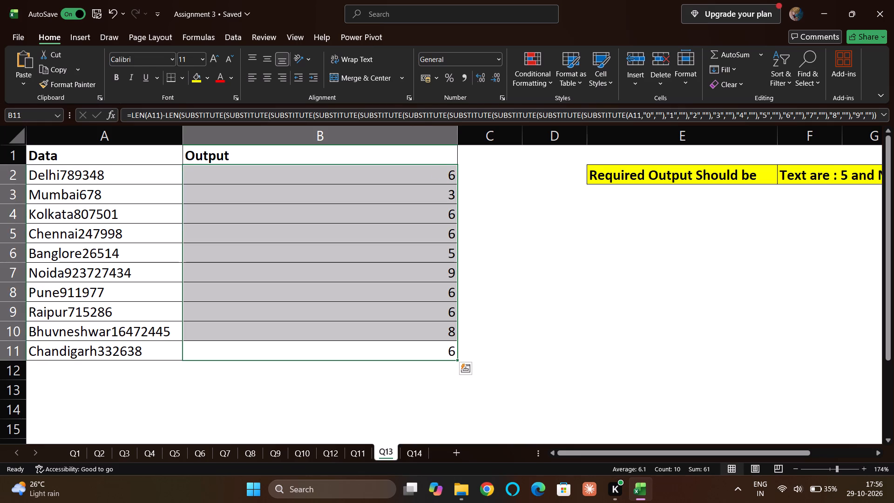
Edit the B2 formula to subtract the nested SUBSTITUTE directly by removing the second LEN, and accept the suggested correction.
{"action": "left_click", "coordinate": [436, 194]}
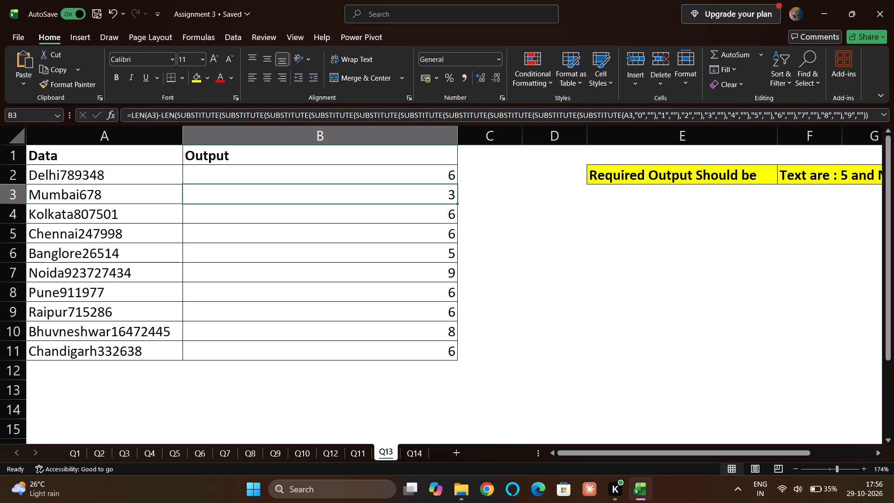
{"action": "double_click", "coordinate": [441, 179]}
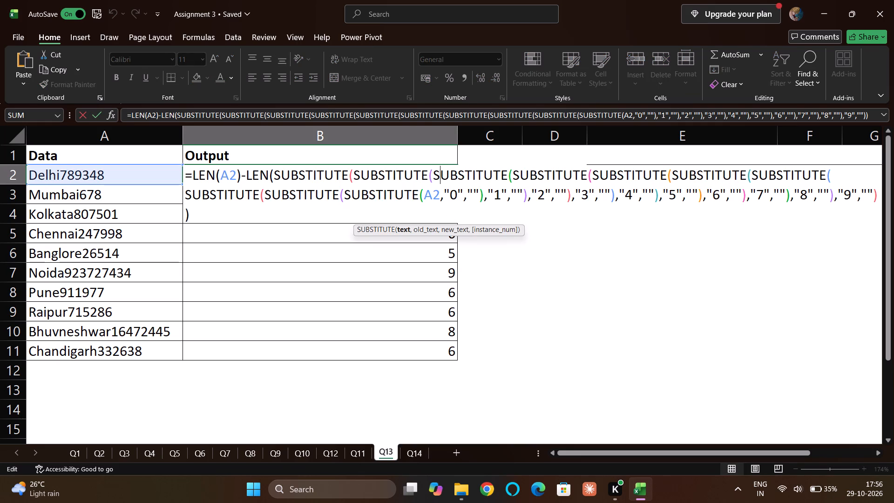
{"action": "left_click", "coordinate": [275, 174]}
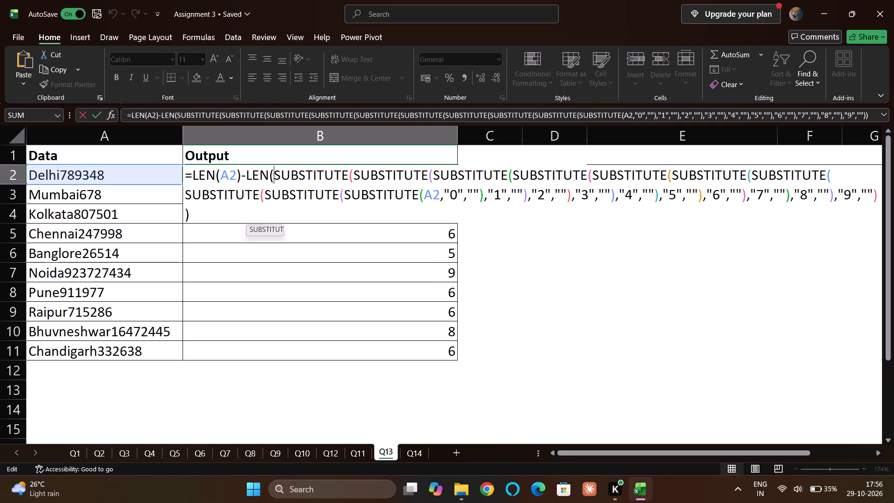
{"action": "key", "text": "BackSpace"}
{"action": "key", "text": "BackSpace"}
{"action": "key", "text": "BackSpace"}
{"action": "key", "text": "BackSpace"}
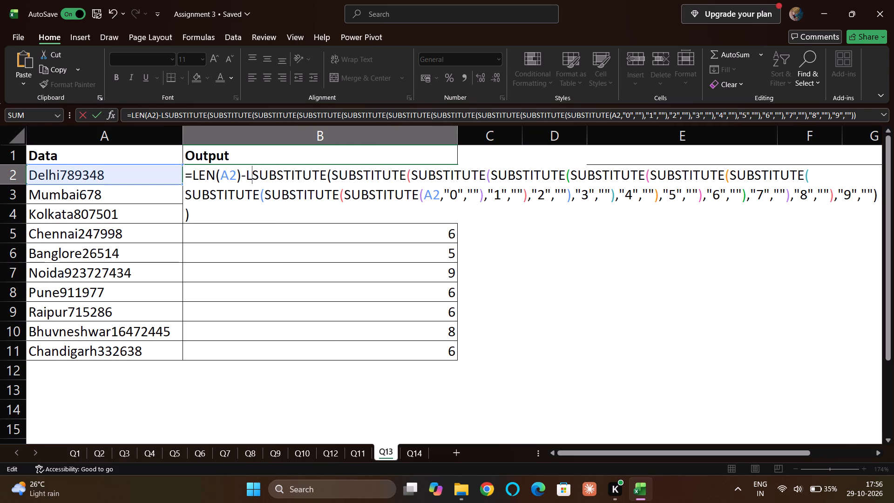
{"action": "key", "text": "BackSpace"}
{"action": "key", "text": "minus"}
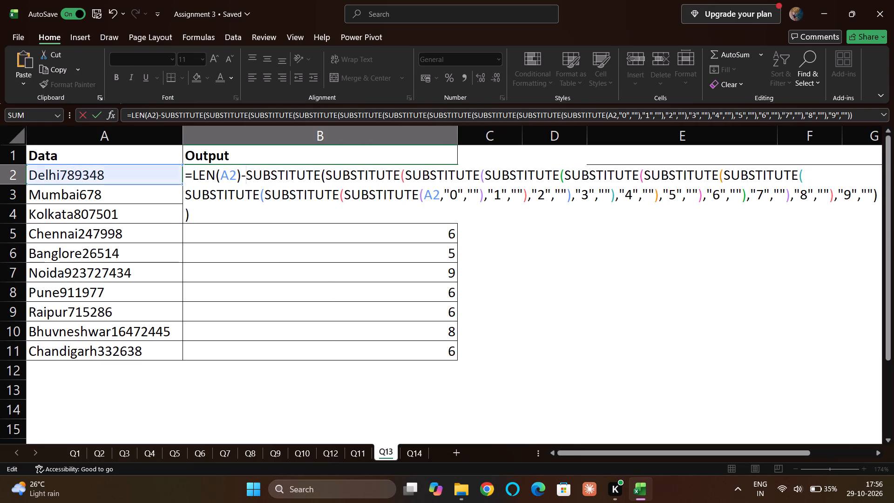
{"action": "left_click", "coordinate": [203, 217]}
{"action": "key", "text": "Return"}
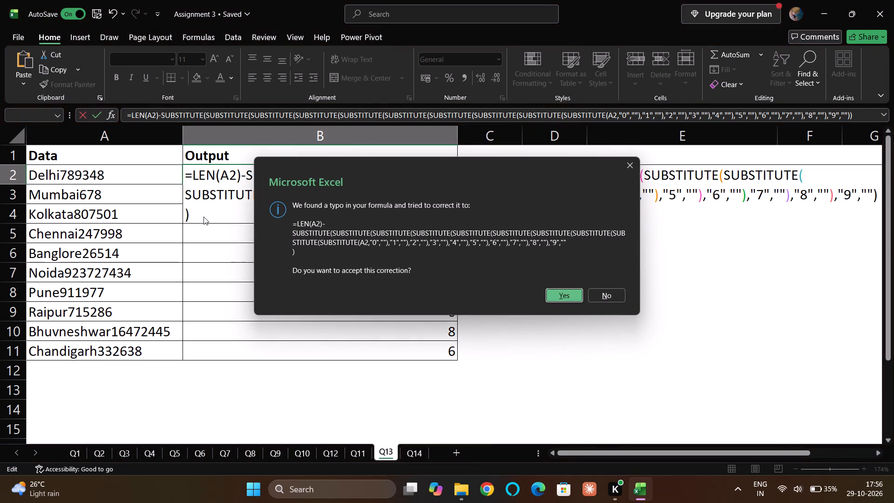
{"action": "key", "text": "Return"}
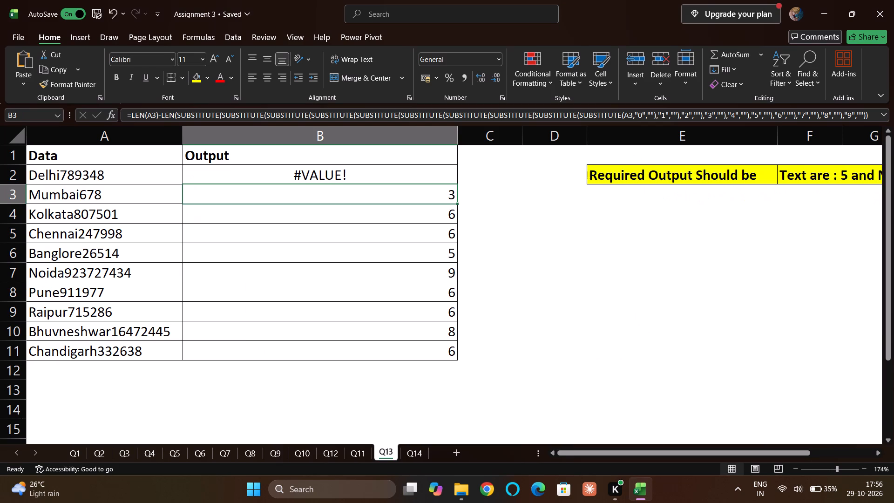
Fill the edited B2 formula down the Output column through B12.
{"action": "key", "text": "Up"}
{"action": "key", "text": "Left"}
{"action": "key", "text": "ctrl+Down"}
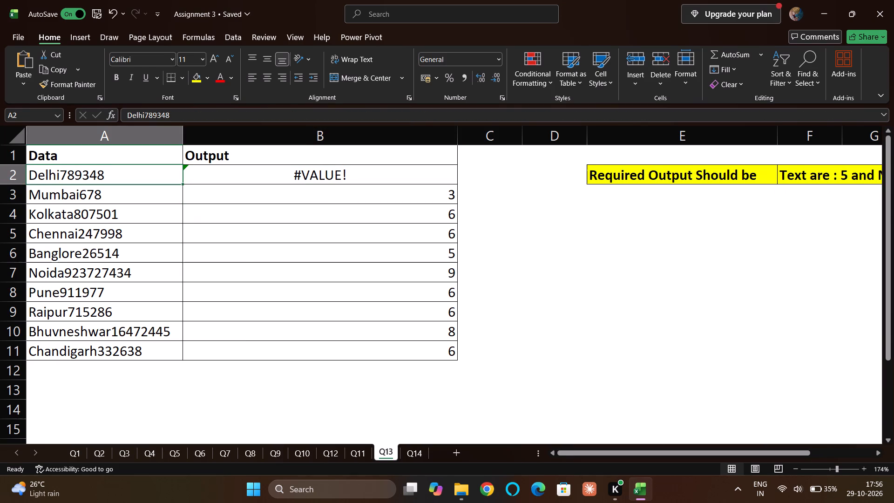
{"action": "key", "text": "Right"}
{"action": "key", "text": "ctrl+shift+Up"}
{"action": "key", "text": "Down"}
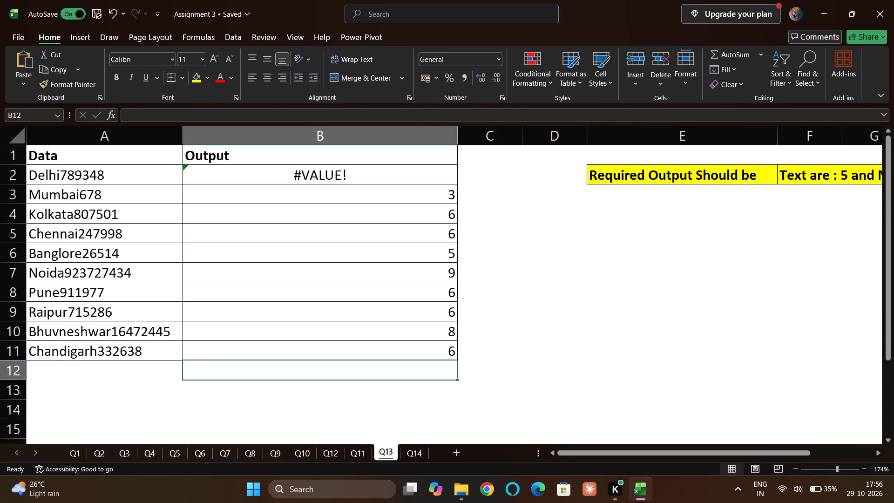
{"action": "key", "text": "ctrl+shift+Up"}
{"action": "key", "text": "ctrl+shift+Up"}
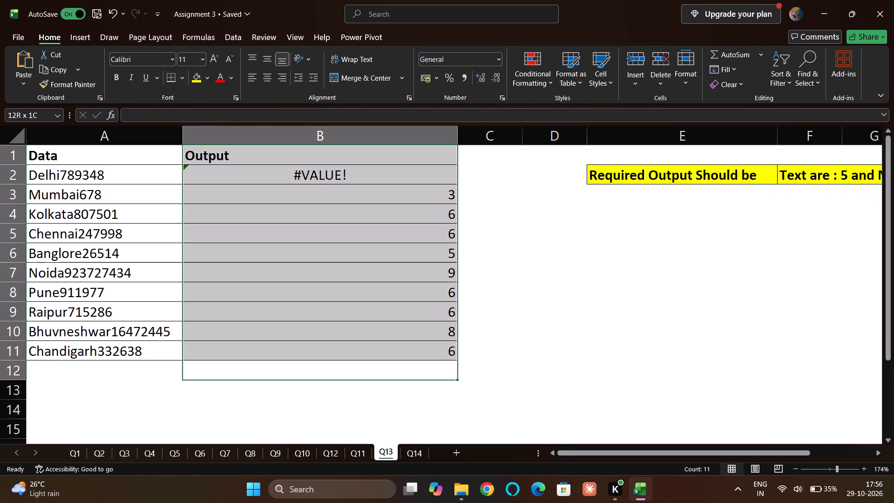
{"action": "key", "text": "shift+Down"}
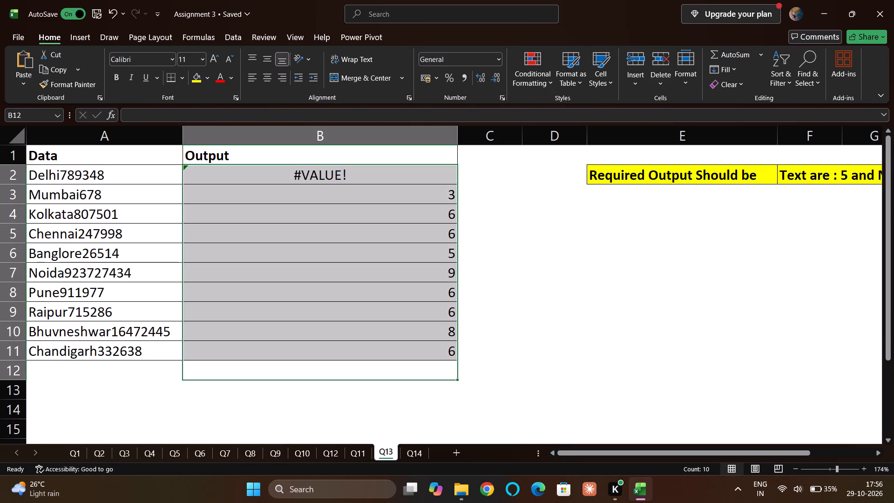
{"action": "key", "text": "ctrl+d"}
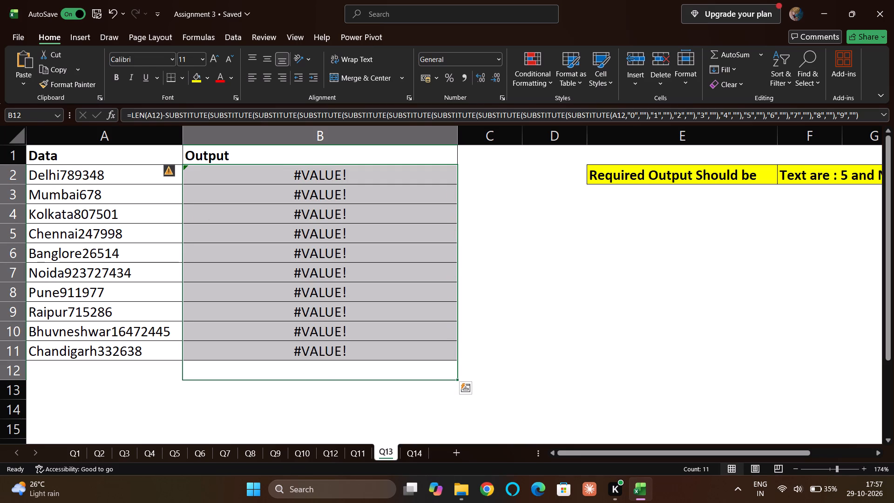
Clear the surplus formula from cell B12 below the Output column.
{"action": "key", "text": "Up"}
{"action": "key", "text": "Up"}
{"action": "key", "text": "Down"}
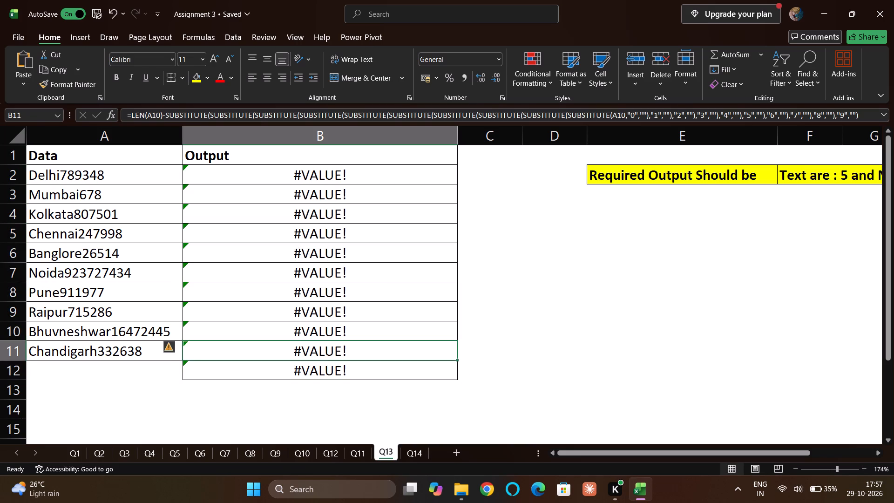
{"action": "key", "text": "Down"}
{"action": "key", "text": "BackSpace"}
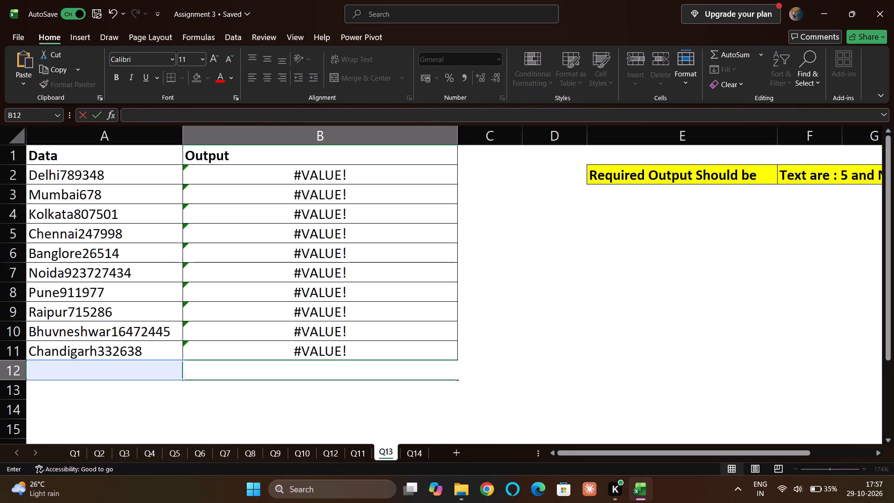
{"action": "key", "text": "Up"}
Undo the B12 clearing, the fill down the Output column and the last edit of the B2 formula.
{"action": "key", "text": "ctrl+z"}
{"action": "key", "text": "ctrl+z"}
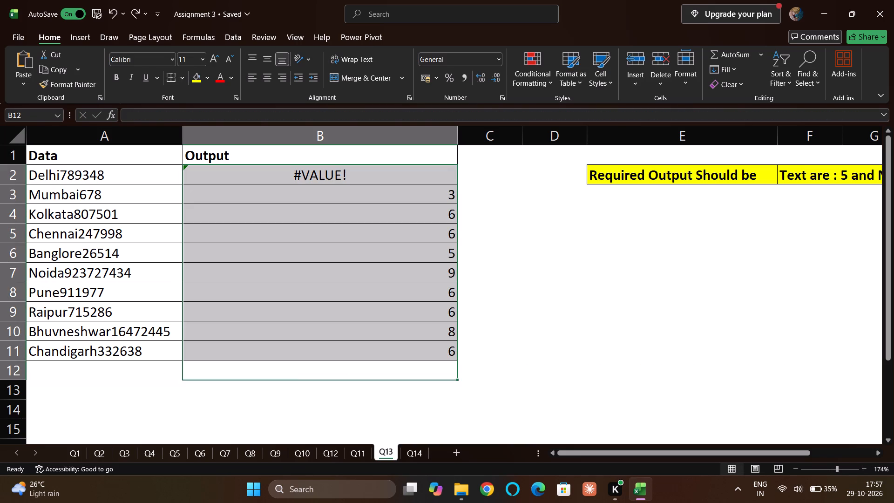
{"action": "key", "text": "ctrl+z"}
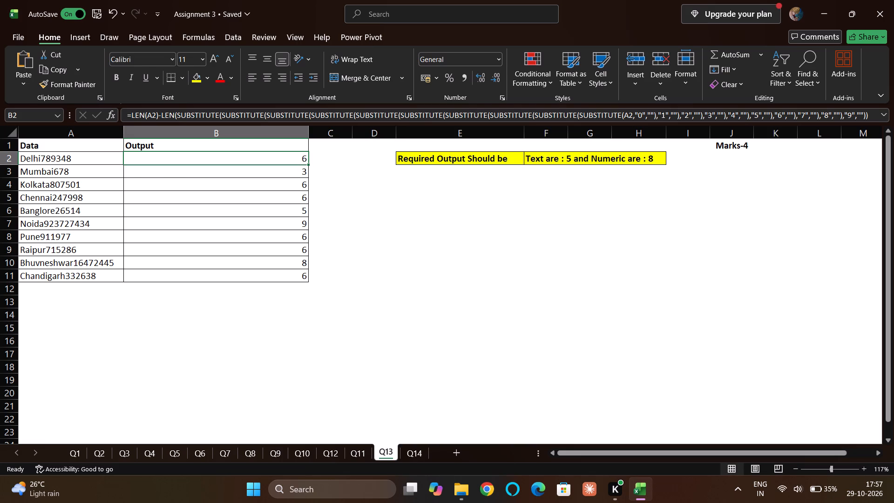
Copy the whole B2 formula and paste it after a reference to F12 in B2, forming =F12=LEN(A2)-LEN(...).
{"action": "double_click", "coordinate": [294, 159]}
{"action": "key", "text": "ctrl+a"}
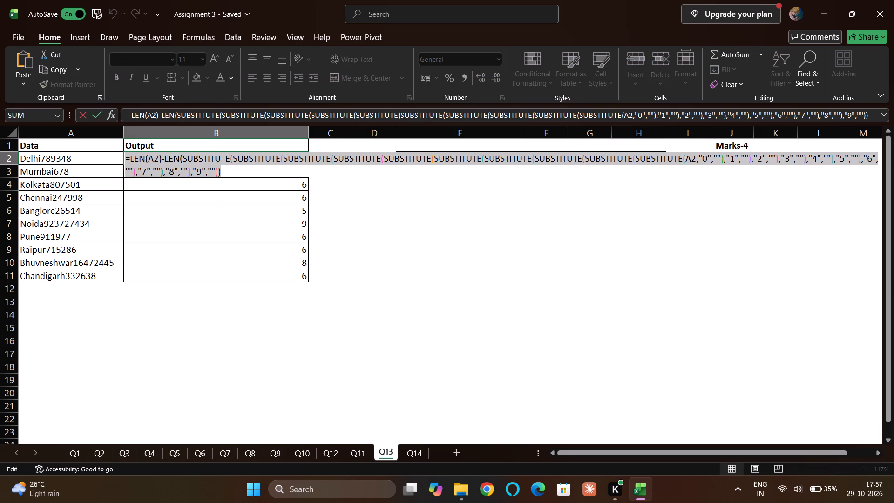
{"action": "key", "text": "ctrl+c"}
{"action": "left_click", "coordinate": [542, 283]}
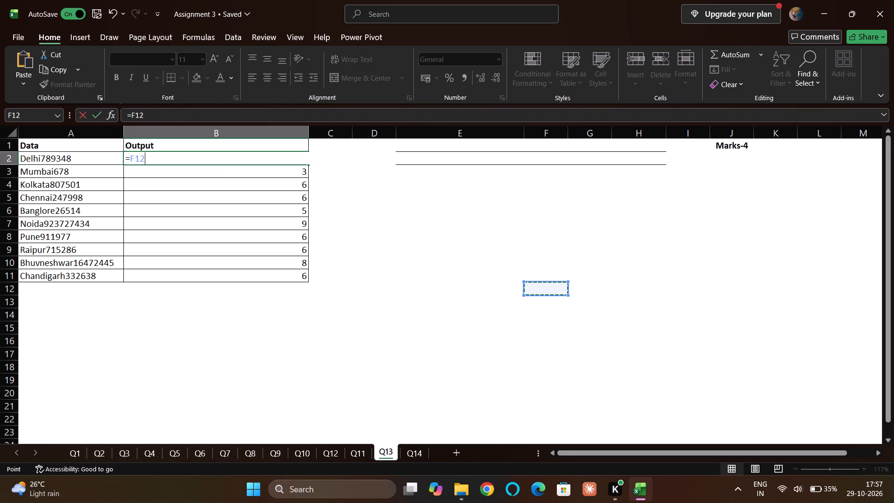
{"action": "key", "text": "ctrl+v"}
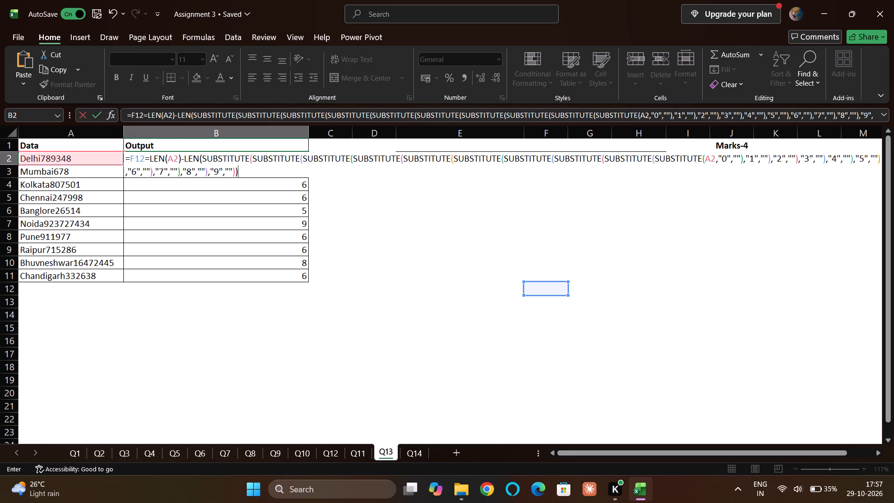
Copy the combined formula text from B2, enter it there, and paste it into cell E7.
{"action": "left_click", "coordinate": [242, 170]}
{"action": "key", "text": "ctrl+a"}
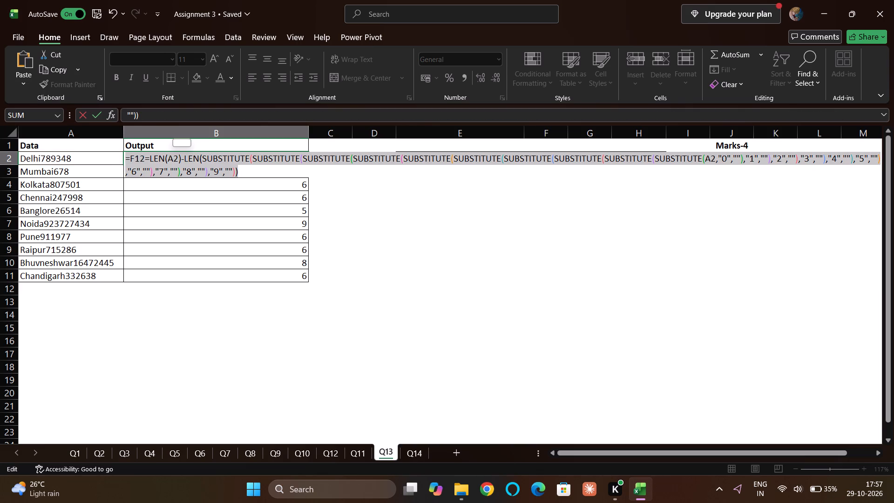
{"action": "key", "text": "ctrl+c"}
{"action": "key", "text": "Return"}
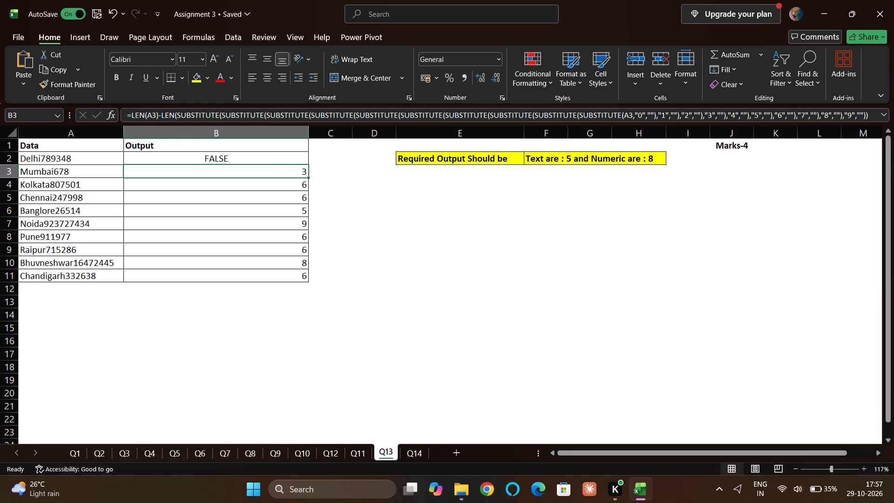
{"action": "left_click", "coordinate": [425, 223]}
{"action": "key", "text": "ctrl+v"}
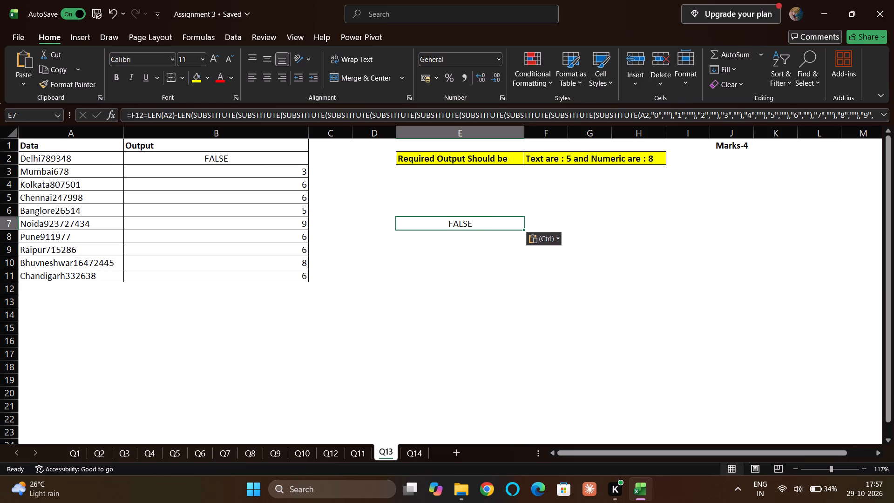
Copy the full formula text from E7 and paste it into cell E9.
{"action": "double_click", "coordinate": [438, 225]}
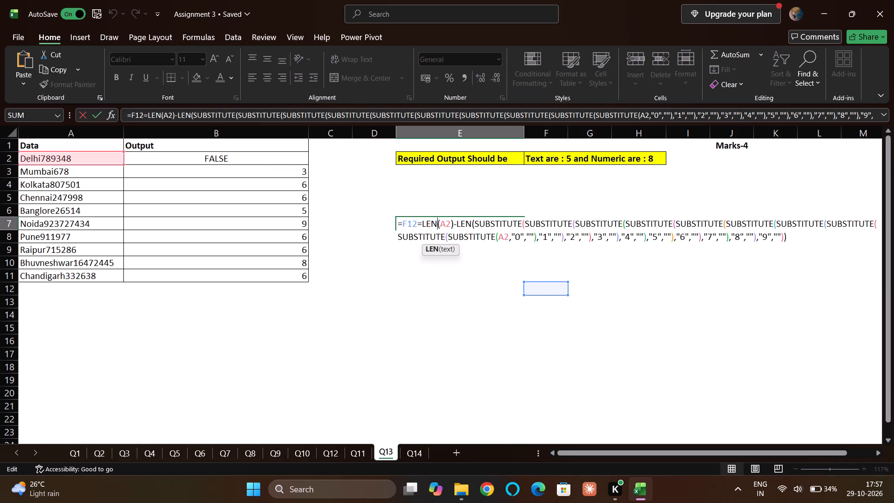
{"action": "key", "text": "ctrl+a"}
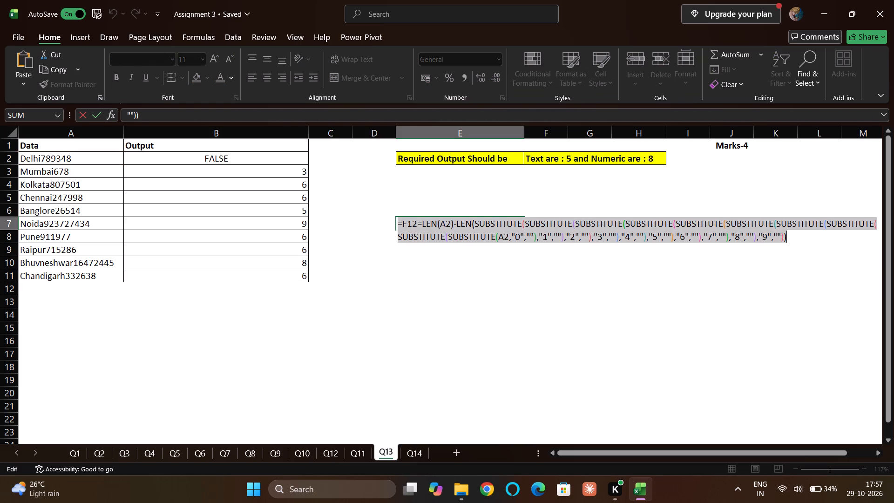
{"action": "key", "text": "ctrl+c"}
{"action": "key", "text": "Return"}
{"action": "left_click", "coordinate": [446, 256]}
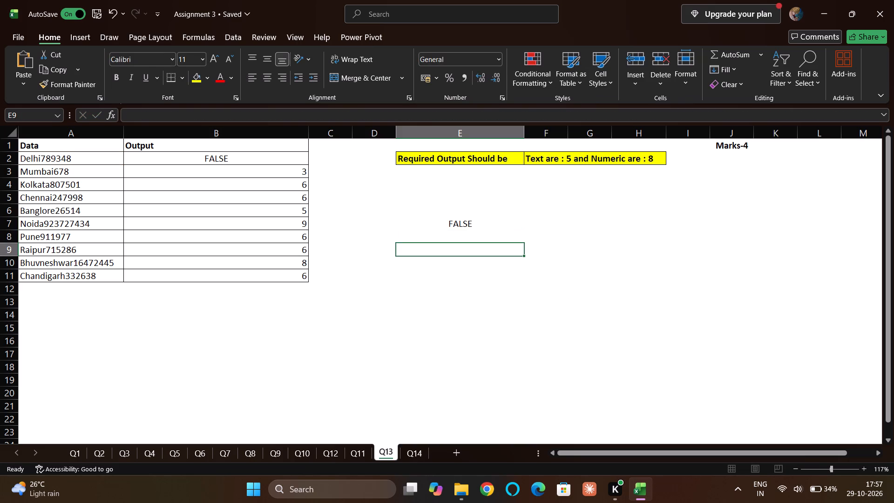
{"action": "key", "text": "ctrl+v"}
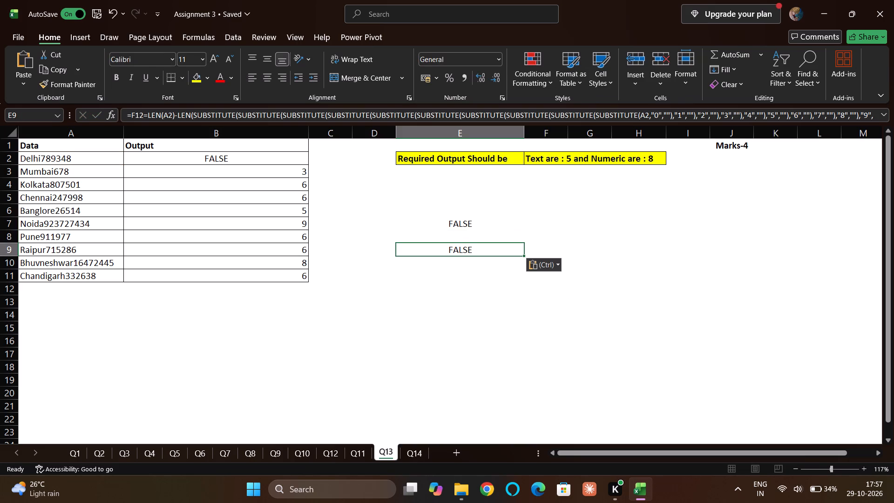
Strip the leading equals sign and "F12=" from E9 so the formula is kept as plain text starting with LEN(A2)-LEN(.
{"action": "double_click", "coordinate": [466, 248]}
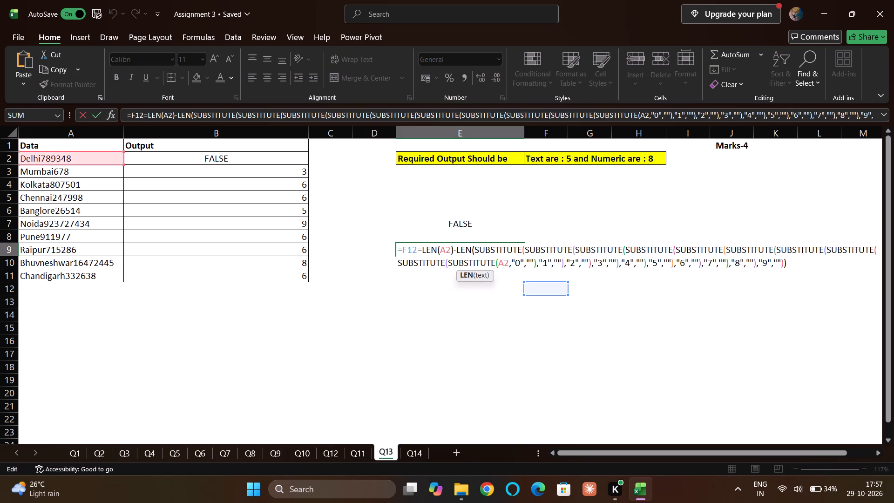
{"action": "left_click", "coordinate": [402, 249]}
{"action": "key", "text": "BackSpace"}
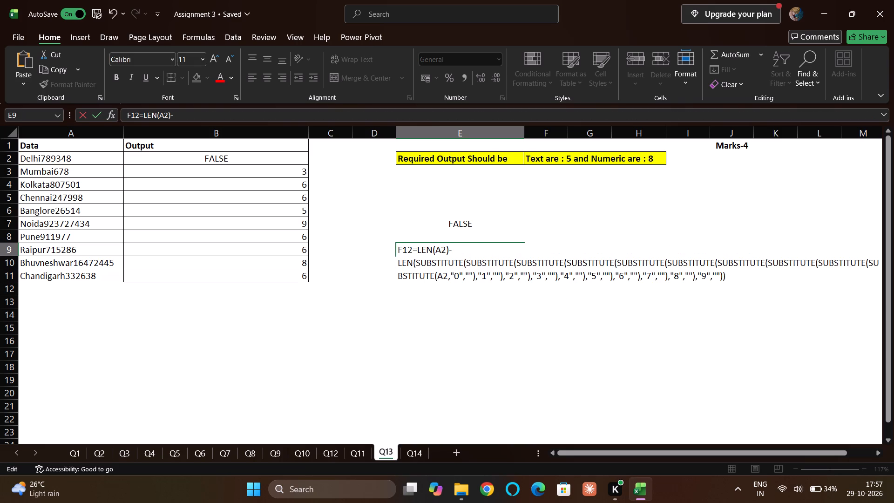
{"action": "key", "text": "Right"}
{"action": "key", "text": "Right"}
{"action": "key", "text": "Right"}
{"action": "key", "text": "Right"}
{"action": "key", "text": "Right"}
{"action": "key", "text": "Left"}
{"action": "key", "text": "BackSpace"}
{"action": "key", "text": "BackSpace"}
{"action": "key", "text": "BackSpace"}
{"action": "key", "text": "BackSpace"}
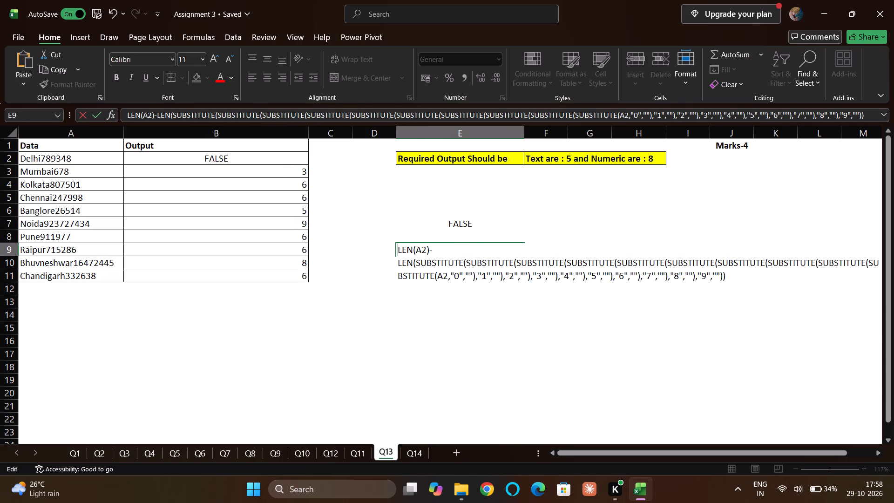
{"action": "key", "text": "Return"}
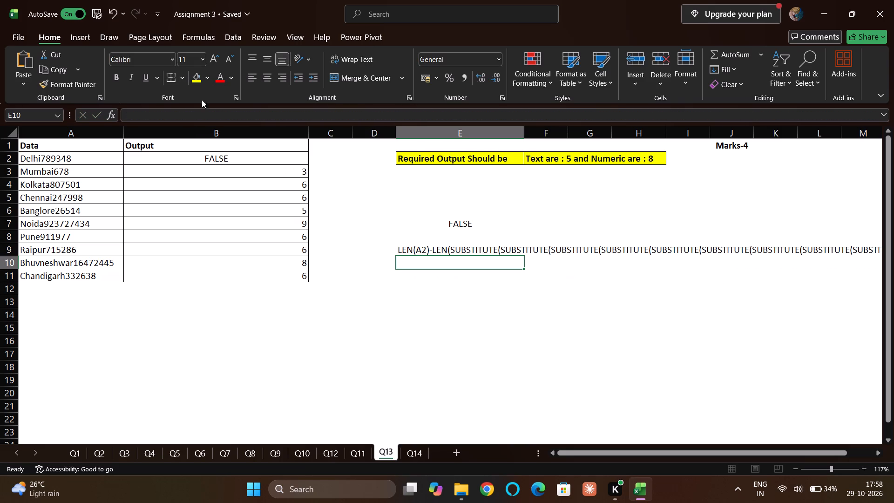
Clear the contents of the Output column from B2 through B11.
{"action": "left_click", "coordinate": [227, 157]}
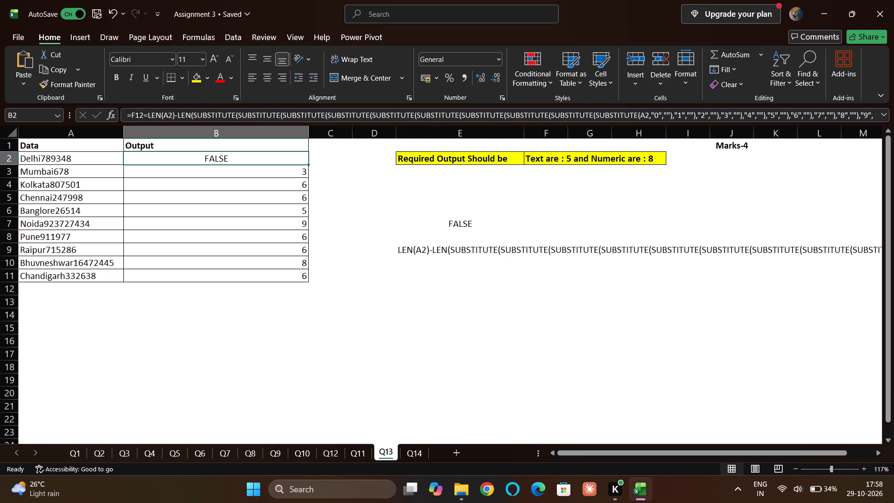
{"action": "key", "text": "shift+Down"}
{"action": "key", "text": "shift+Down"}
{"action": "key", "text": "shift+Down"}
{"action": "key", "text": "shift+Down"}
{"action": "key", "text": "shift+Down"}
{"action": "key", "text": "shift+Down"}
{"action": "key", "text": "shift+Down"}
{"action": "key", "text": "shift+Down"}
{"action": "key", "text": "shift+Down"}
{"action": "key", "text": "shift+Down"}
{"action": "key", "text": "shift+Down"}
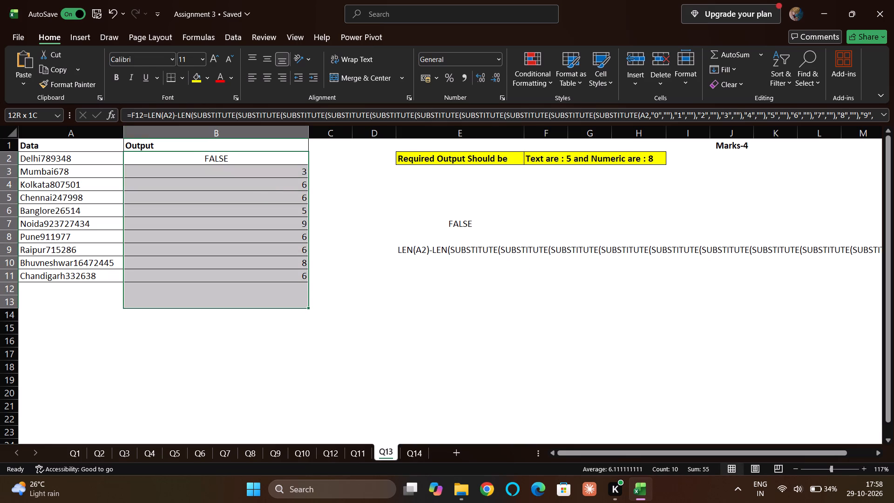
{"action": "key", "text": "shift+Up"}
{"action": "key", "text": "shift+Up"}
{"action": "key", "text": "Delete"}
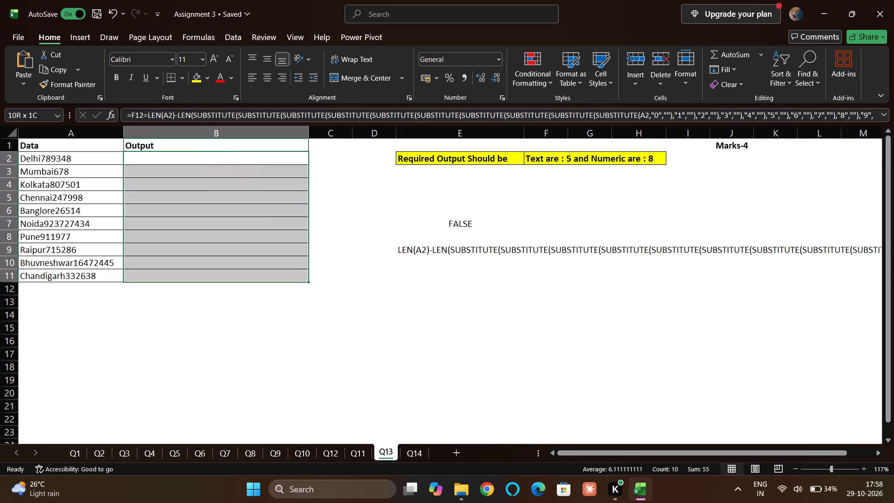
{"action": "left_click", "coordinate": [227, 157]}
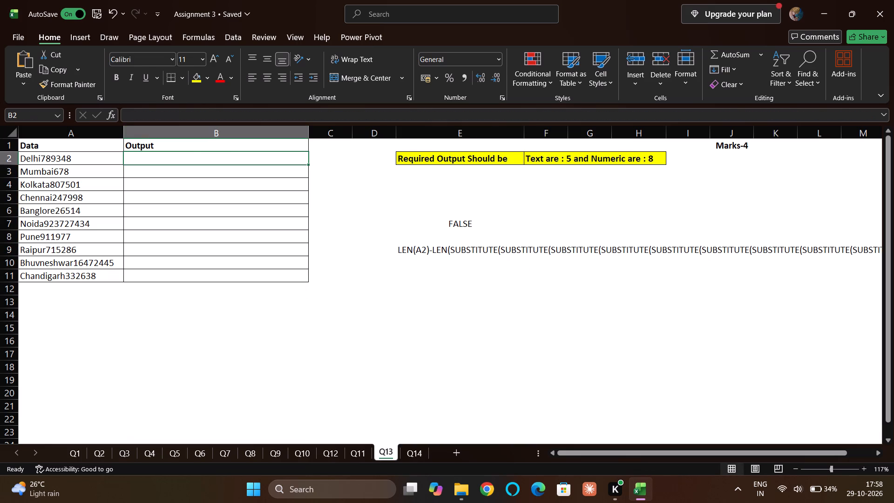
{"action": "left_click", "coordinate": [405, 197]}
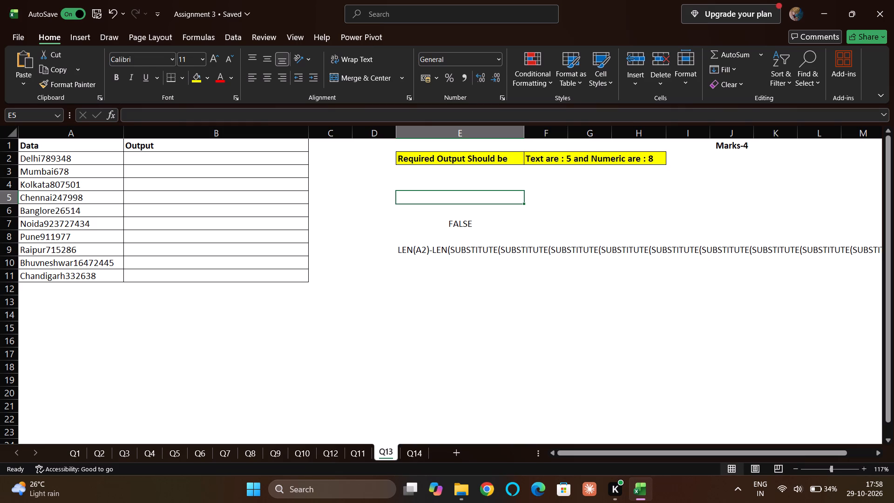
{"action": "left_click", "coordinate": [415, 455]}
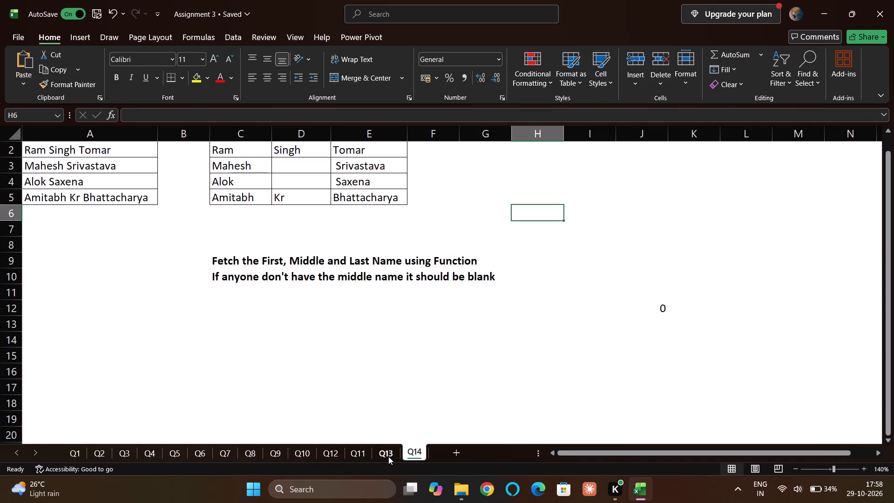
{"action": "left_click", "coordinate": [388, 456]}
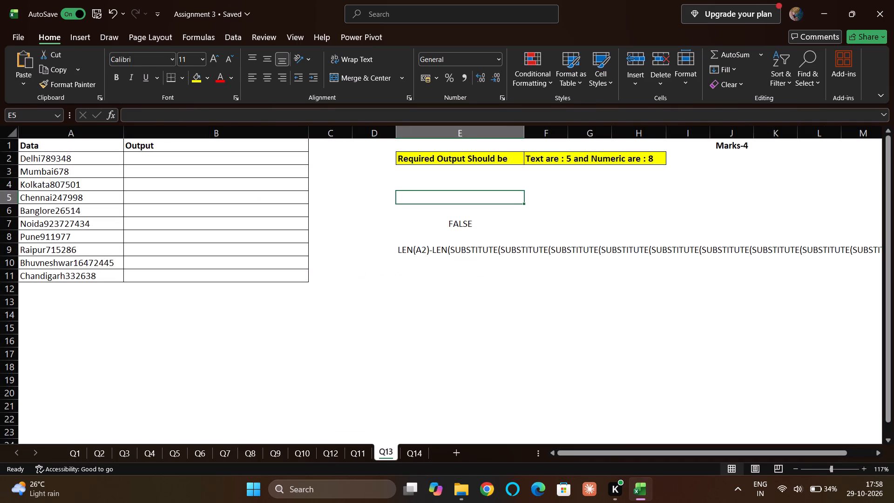
Copy the formula text from E9 and paste it into B2 after an equals sign.
{"action": "left_click", "coordinate": [513, 251]}
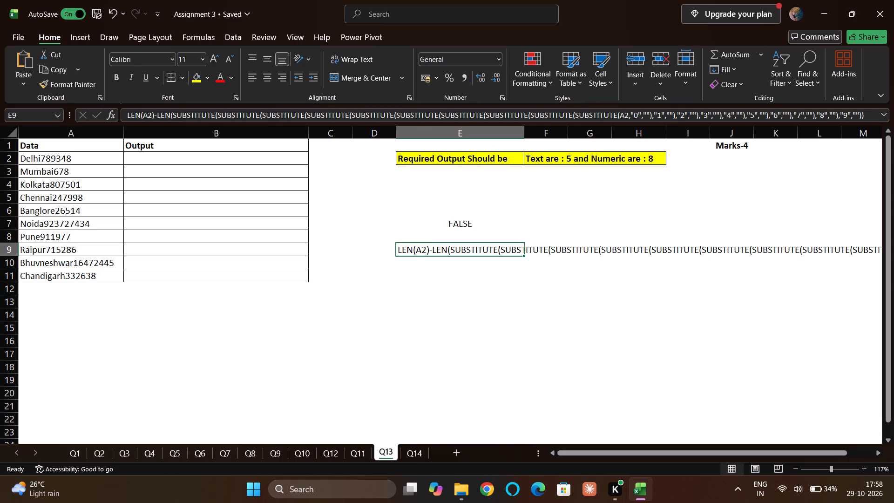
{"action": "key", "text": "ctrl+a"}
{"action": "left_click", "coordinate": [513, 251]}
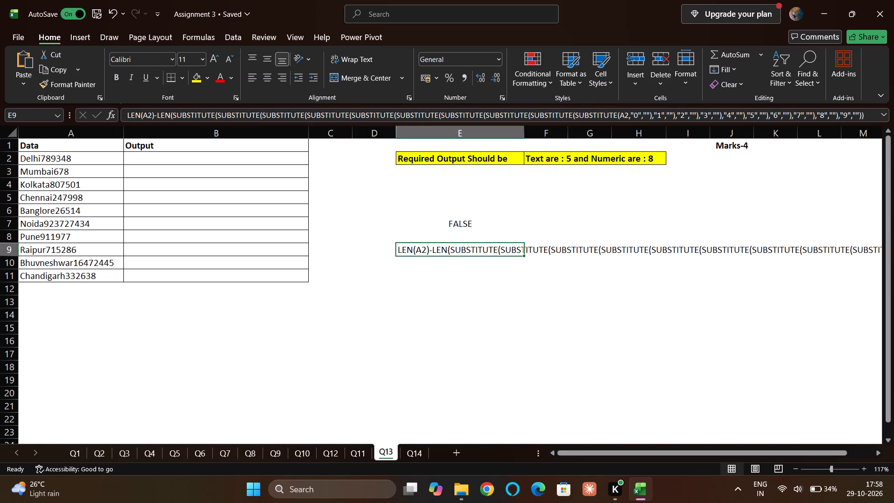
{"action": "double_click", "coordinate": [513, 251]}
{"action": "key", "text": "ctrl+a"}
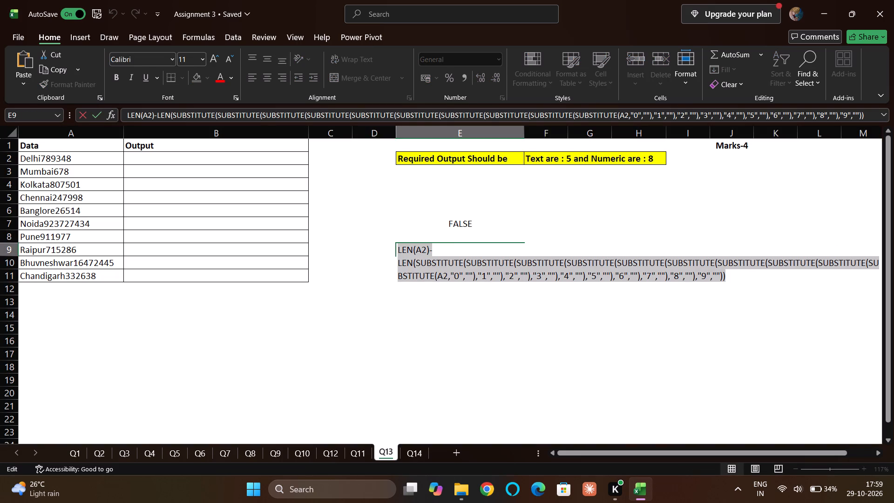
{"action": "key", "text": "ctrl+c"}
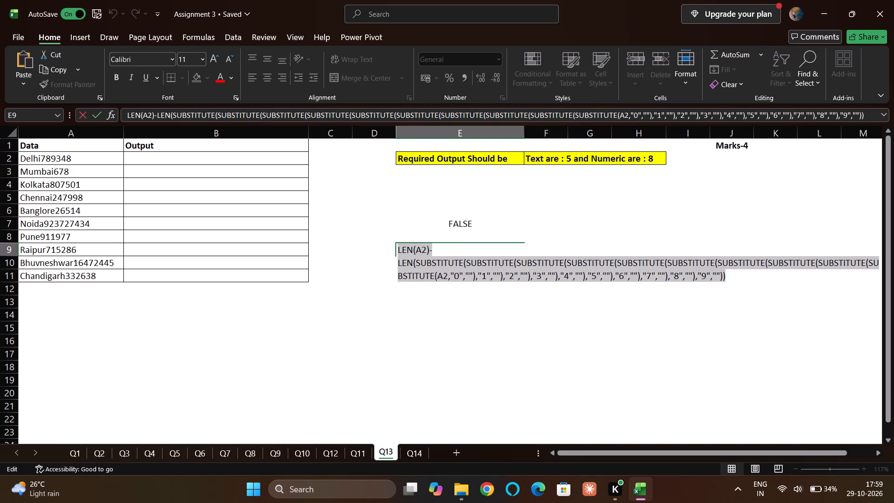
{"action": "key", "text": "Return"}
{"action": "left_click", "coordinate": [242, 158]}
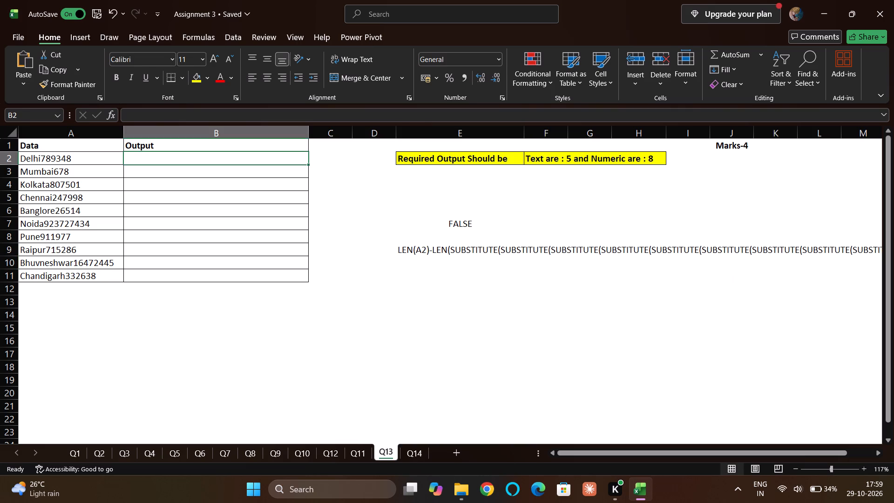
{"action": "key", "text": "equal"}
{"action": "key", "text": "ctrl+v"}
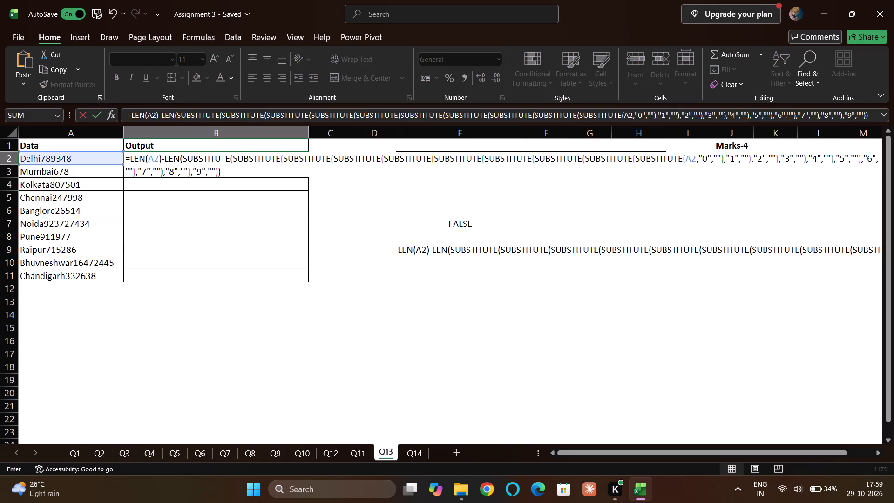
Remove the leading LEN(A2)- from the B2 formula so it starts with =LEN(SUBSTITUTE( and counts only the text characters.
{"action": "left_click", "coordinate": [228, 174]}
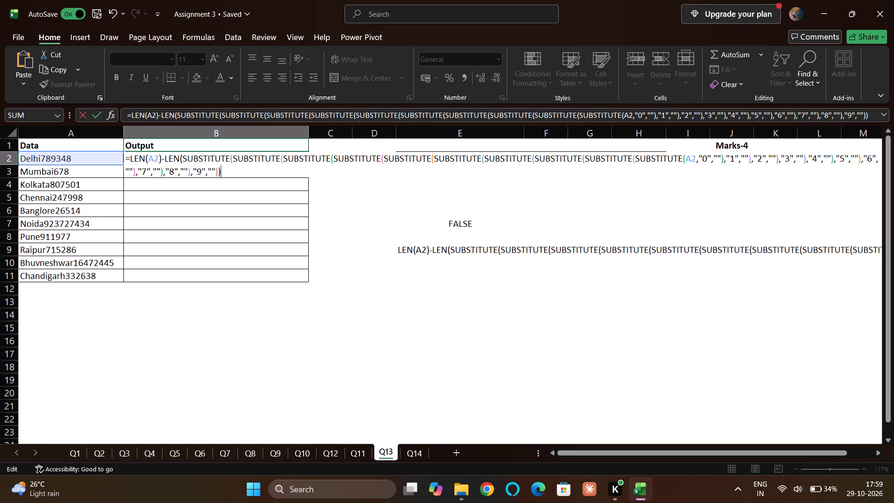
{"action": "left_click", "coordinate": [163, 158]}
{"action": "key", "text": "Right"}
{"action": "key", "text": "BackSpace"}
{"action": "key", "text": "BackSpace"}
{"action": "key", "text": "BackSpace"}
{"action": "key", "text": "BackSpace"}
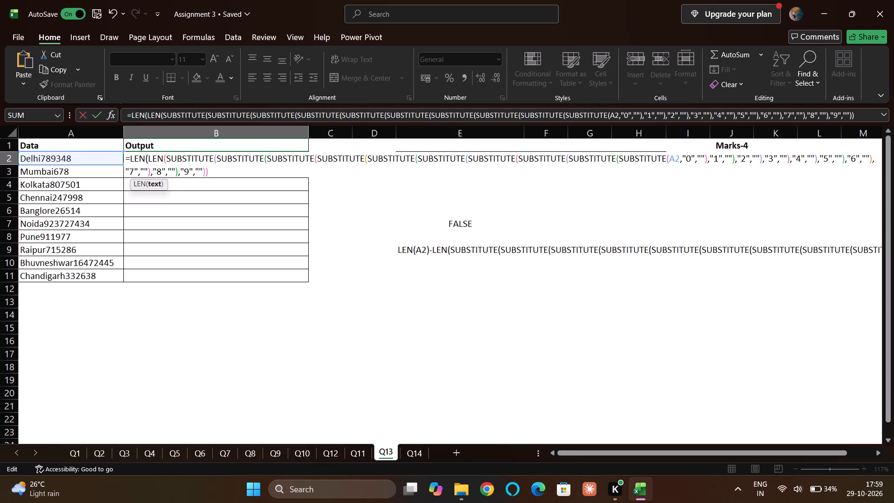
{"action": "key", "text": "BackSpace"}
{"action": "key", "text": "BackSpace"}
{"action": "key", "text": "BackSpace"}
{"action": "key", "text": "BackSpace"}
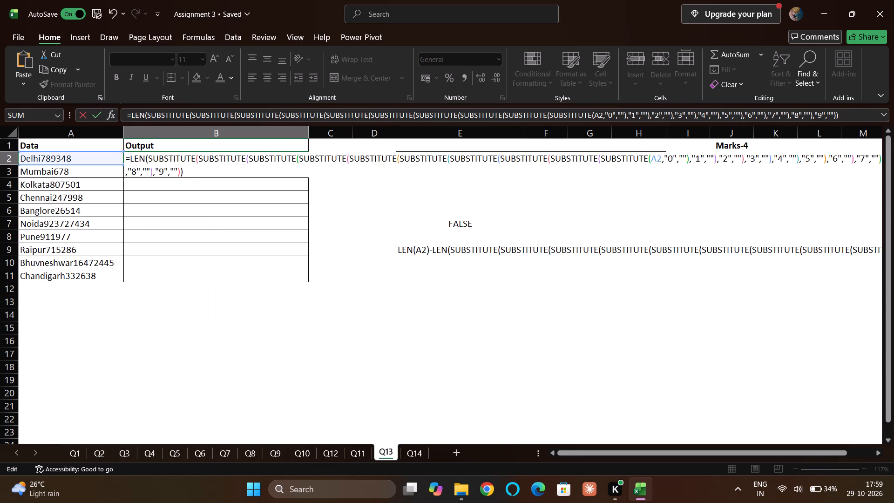
{"action": "key", "text": "Return"}
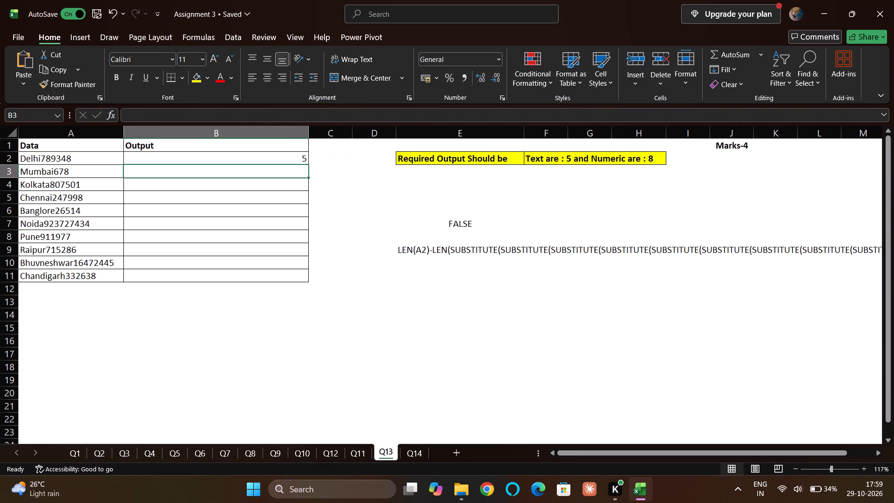
Fill the B2 formula down the Output column through B11.
{"action": "key", "text": "Left"}
{"action": "key", "text": "ctrl+Down"}
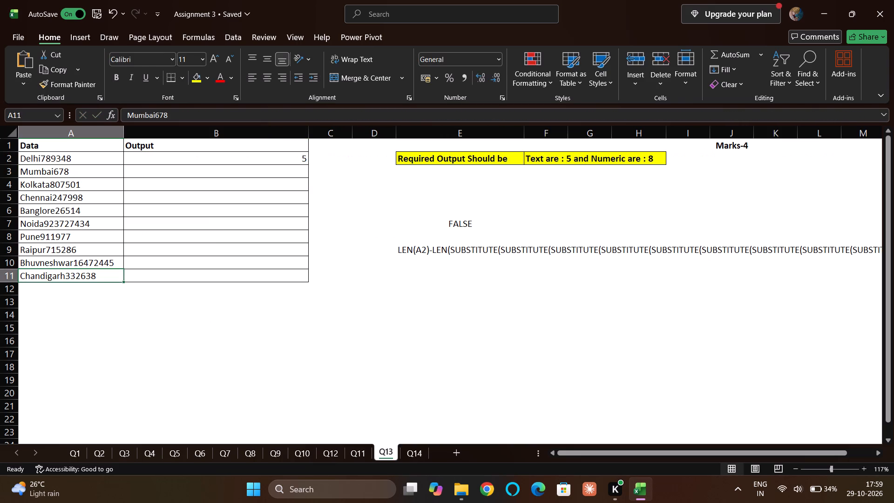
{"action": "key", "text": "Right"}
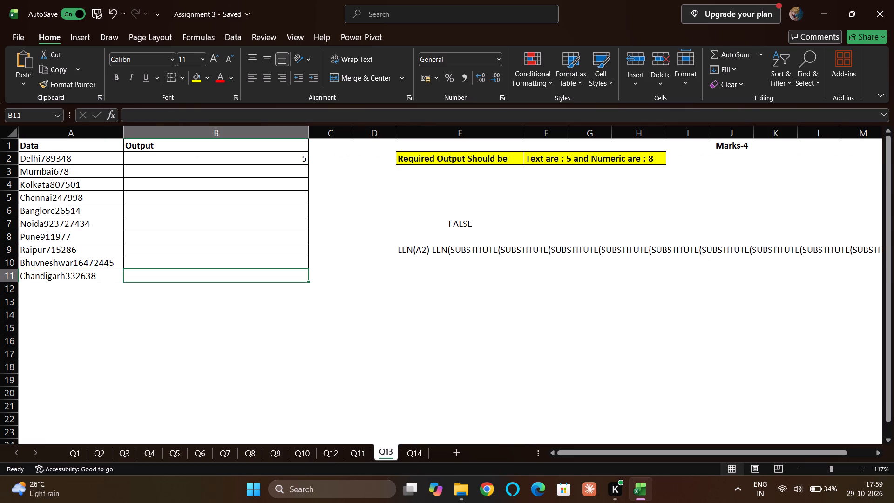
{"action": "key", "text": "ctrl+shift+Up"}
{"action": "key", "text": "ctrl+d"}
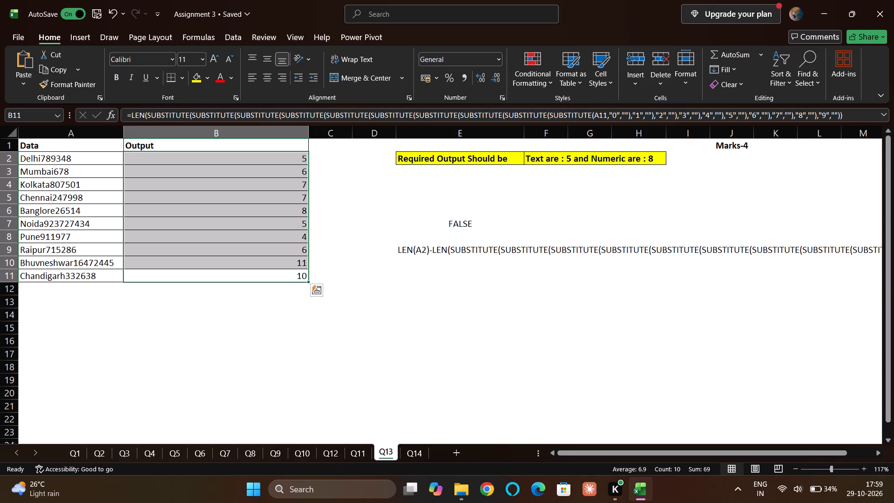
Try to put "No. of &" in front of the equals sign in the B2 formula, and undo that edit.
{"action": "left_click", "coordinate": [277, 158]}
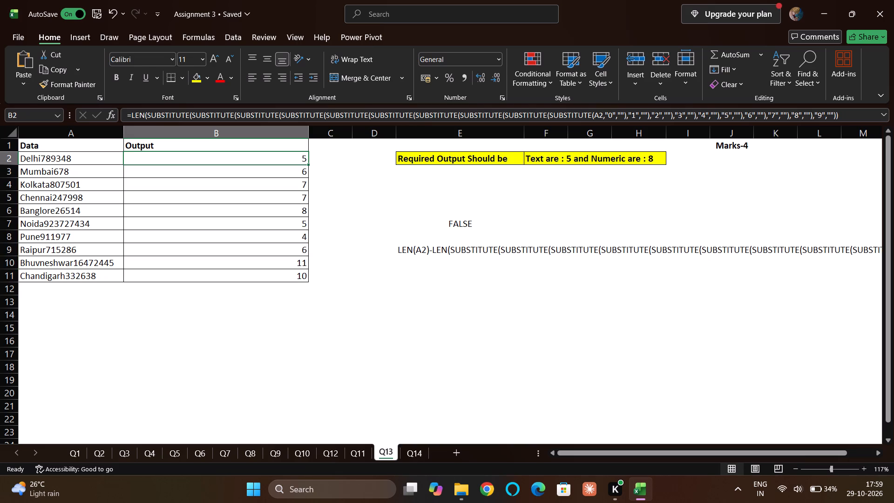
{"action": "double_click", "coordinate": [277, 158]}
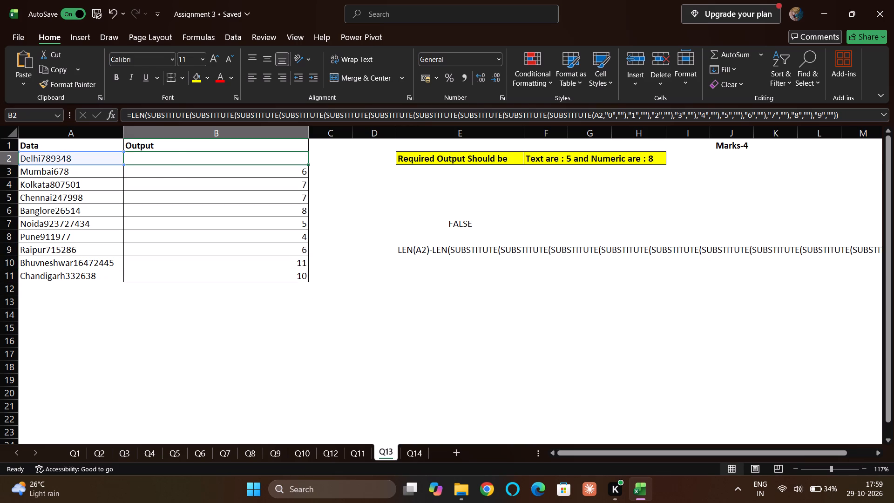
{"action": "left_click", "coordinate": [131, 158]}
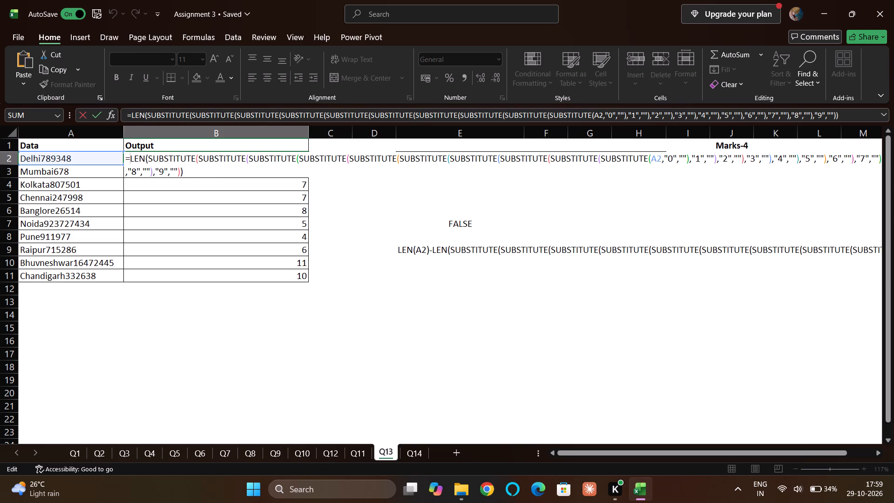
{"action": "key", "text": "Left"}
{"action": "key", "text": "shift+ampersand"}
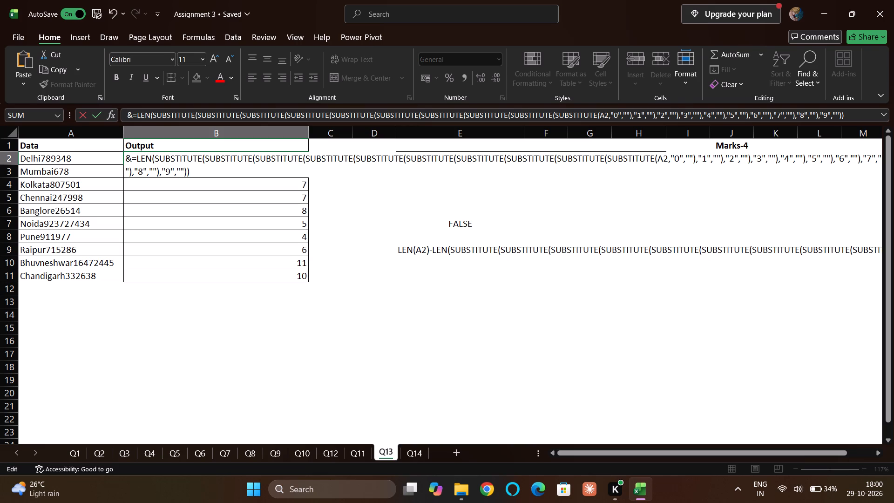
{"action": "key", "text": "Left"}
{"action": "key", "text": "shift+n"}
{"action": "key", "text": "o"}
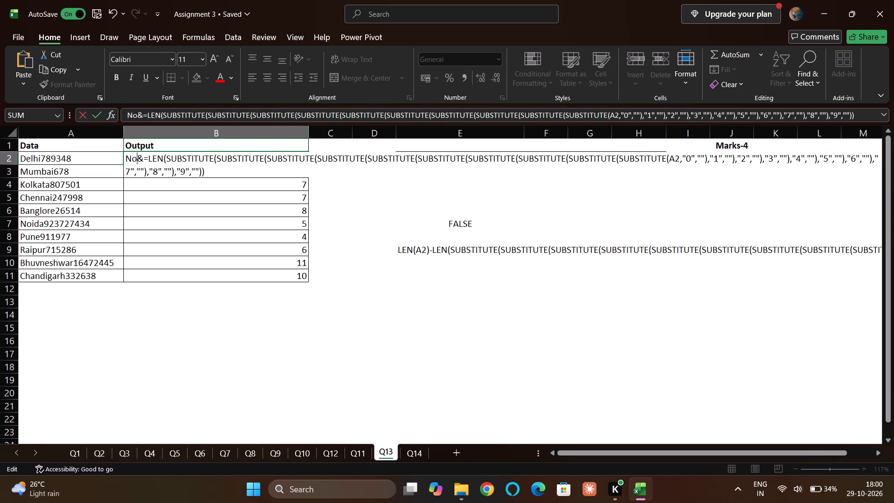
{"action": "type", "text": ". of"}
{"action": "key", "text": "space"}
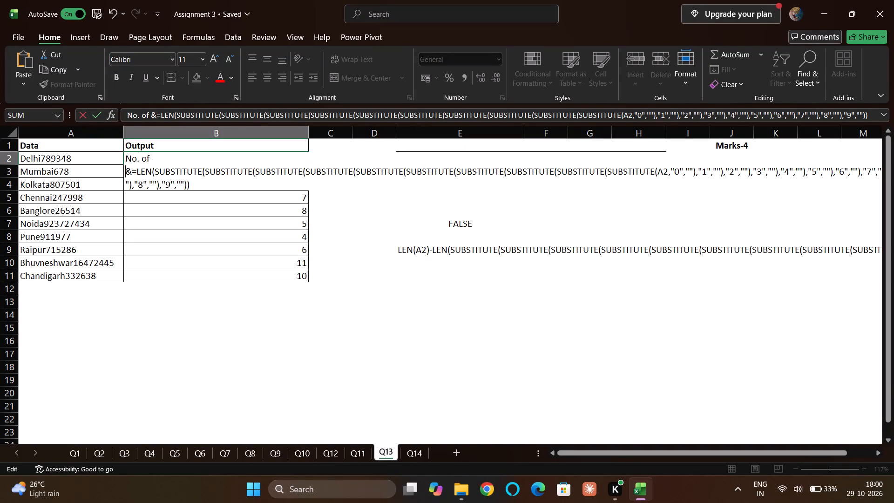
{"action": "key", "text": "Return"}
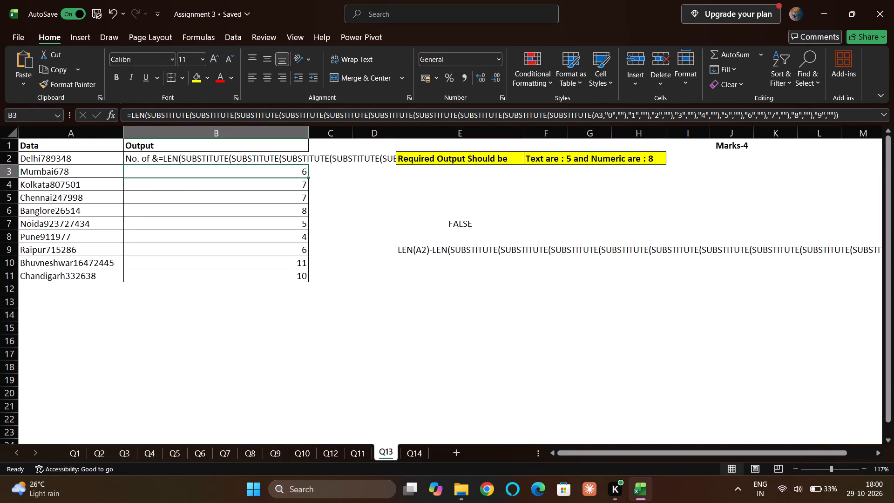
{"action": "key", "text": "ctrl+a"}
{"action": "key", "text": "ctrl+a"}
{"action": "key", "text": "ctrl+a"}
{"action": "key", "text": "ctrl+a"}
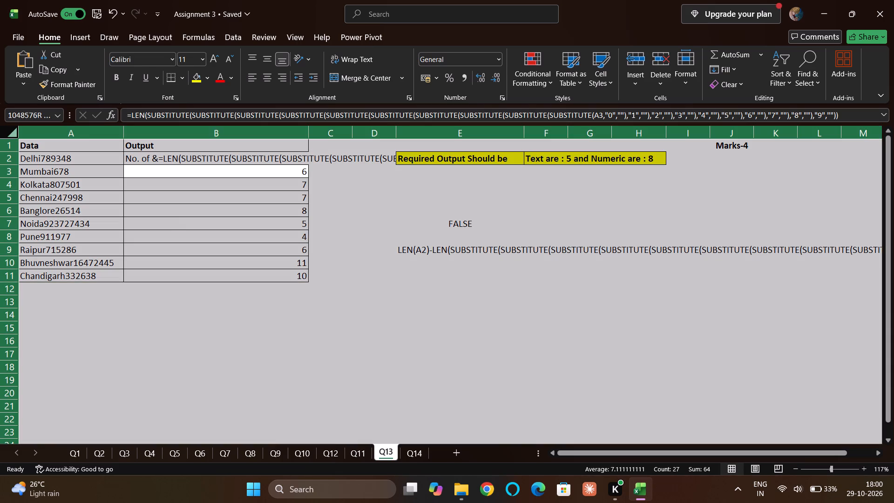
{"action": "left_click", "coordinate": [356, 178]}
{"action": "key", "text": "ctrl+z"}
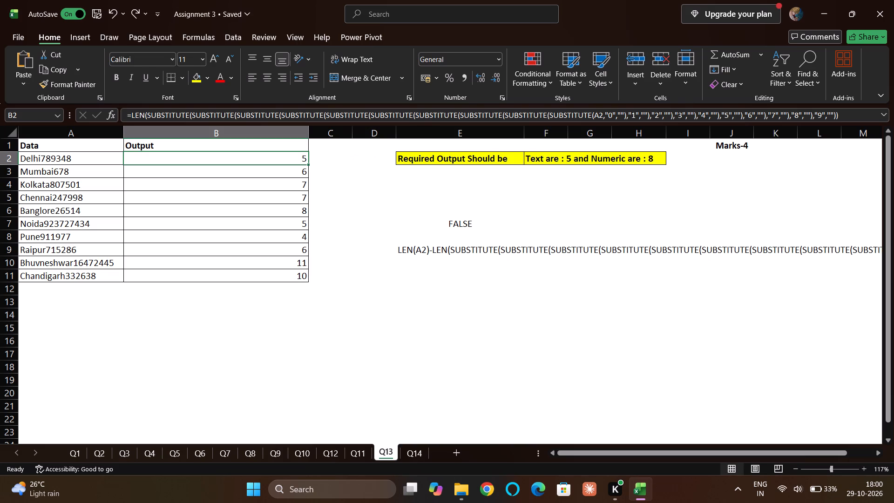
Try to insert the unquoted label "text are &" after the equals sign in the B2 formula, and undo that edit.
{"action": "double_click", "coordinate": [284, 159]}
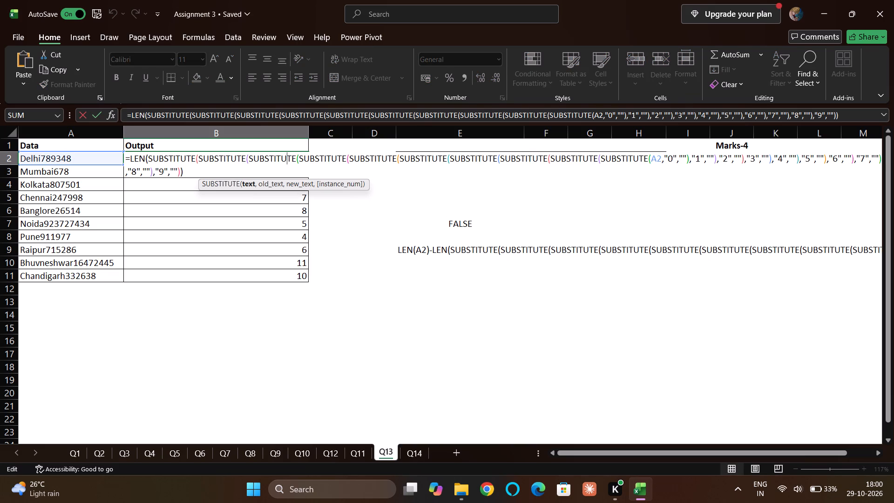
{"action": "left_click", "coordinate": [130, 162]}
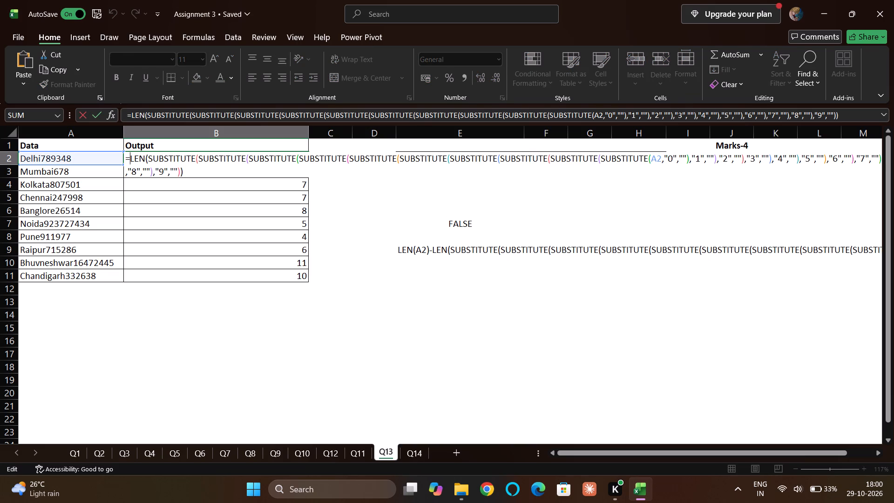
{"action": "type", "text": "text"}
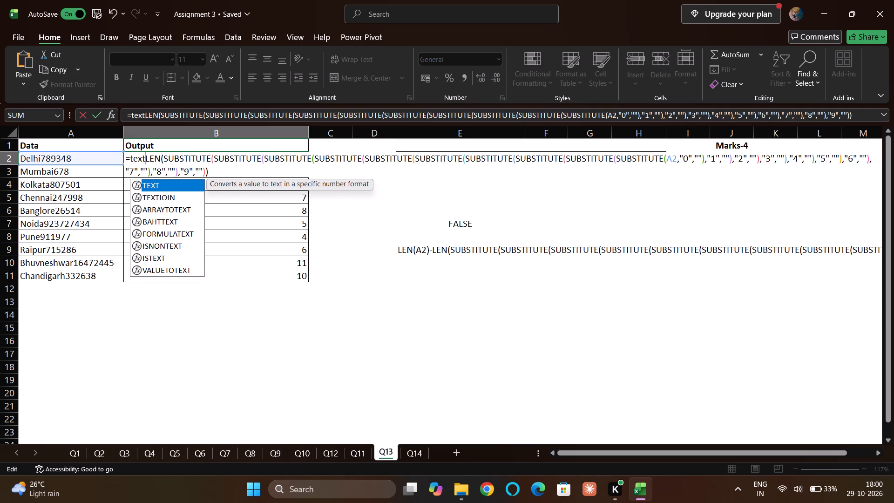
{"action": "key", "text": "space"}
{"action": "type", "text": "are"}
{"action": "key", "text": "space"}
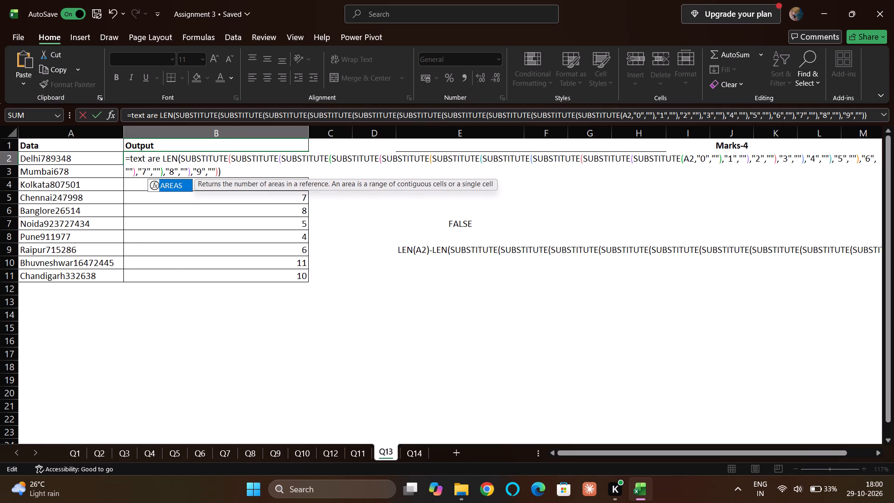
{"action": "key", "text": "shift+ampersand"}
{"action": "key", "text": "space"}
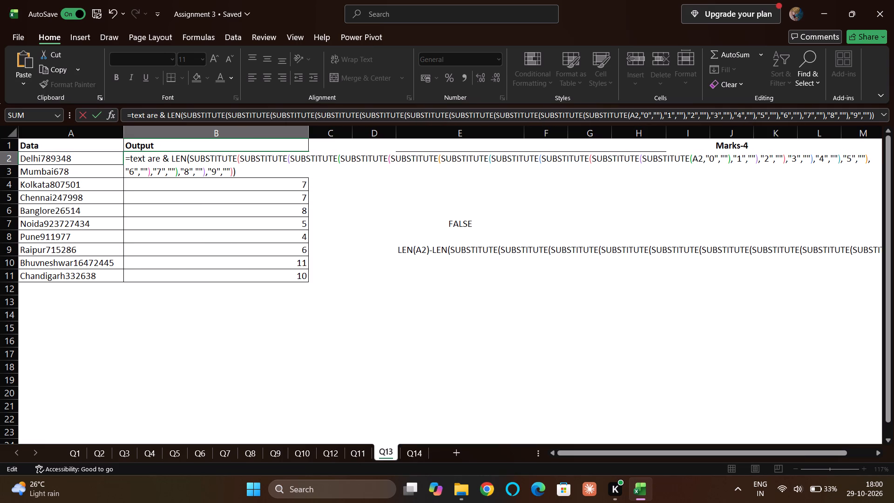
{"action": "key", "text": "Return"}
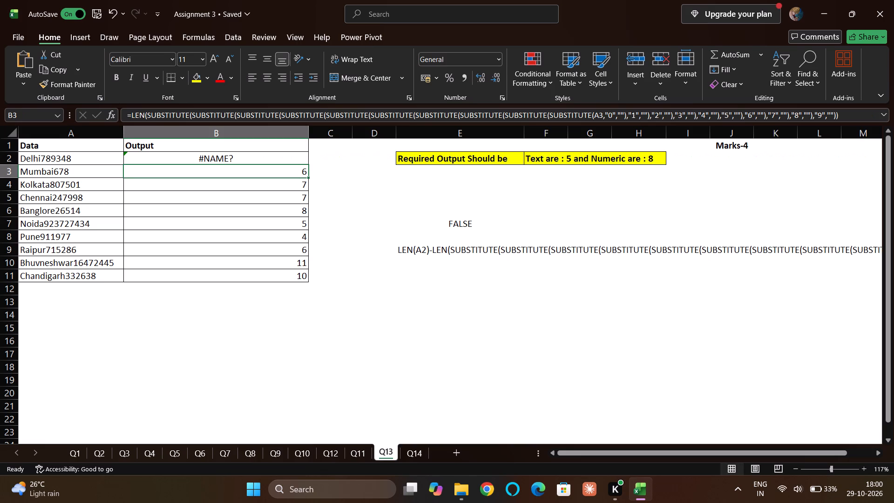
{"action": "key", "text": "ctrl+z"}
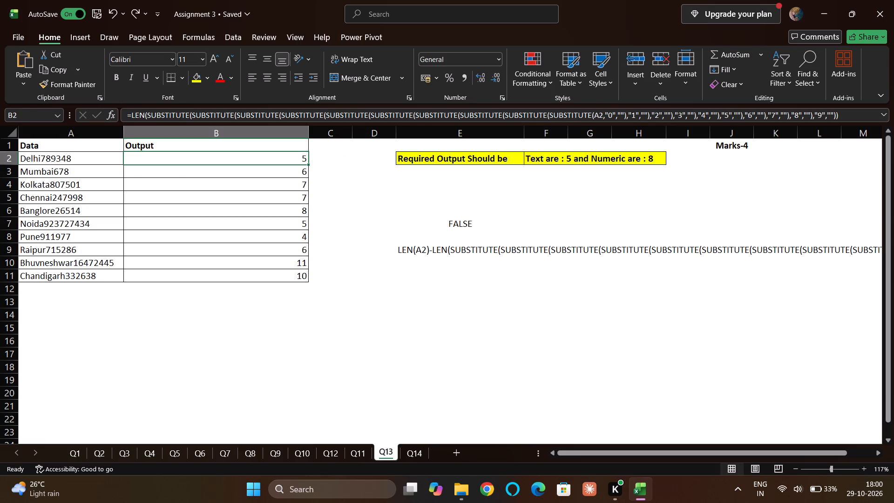
Append &LEN(A2)- to the end of the B2 formula.
{"action": "double_click", "coordinate": [175, 159]}
{"action": "left_click", "coordinate": [194, 173]}
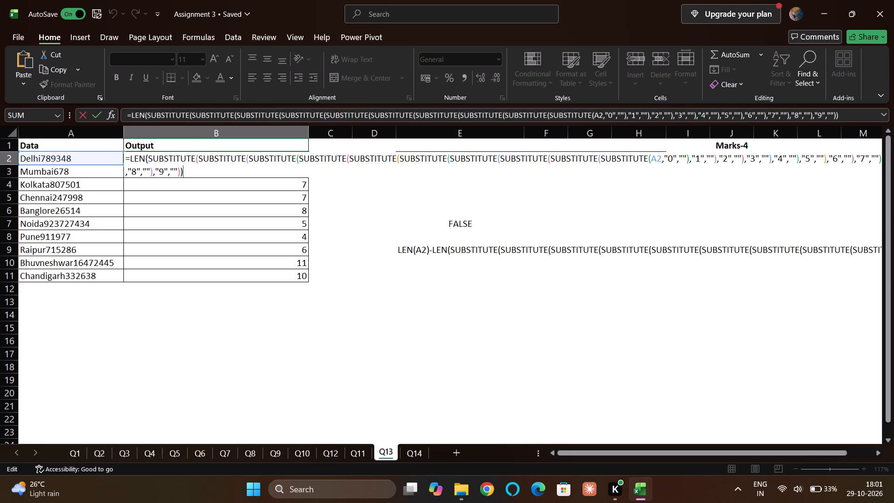
{"action": "key", "text": "space"}
{"action": "key", "text": "space"}
{"action": "key", "text": "BackSpace"}
{"action": "key", "text": "BackSpace"}
{"action": "key", "text": "shift+ampersand"}
{"action": "type", "text": "len"}
{"action": "key", "text": "Tab"}
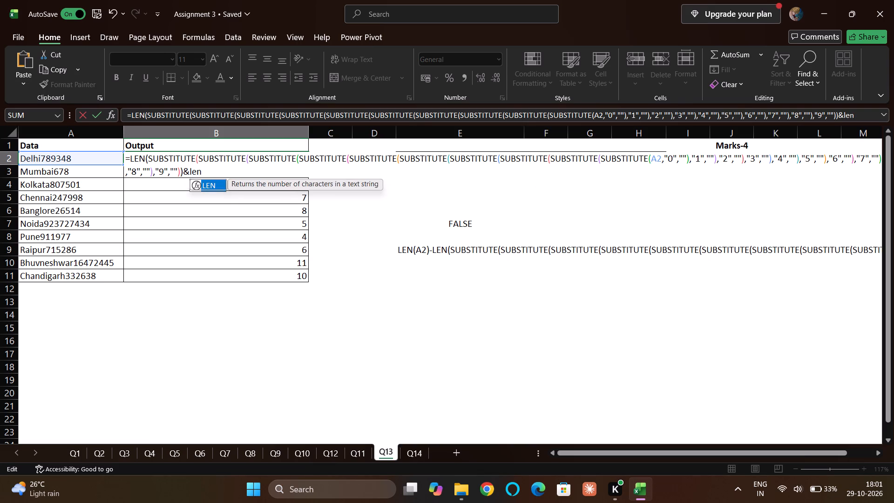
{"action": "left_click", "coordinate": [113, 160]}
{"action": "key", "text": "shift+parenright"}
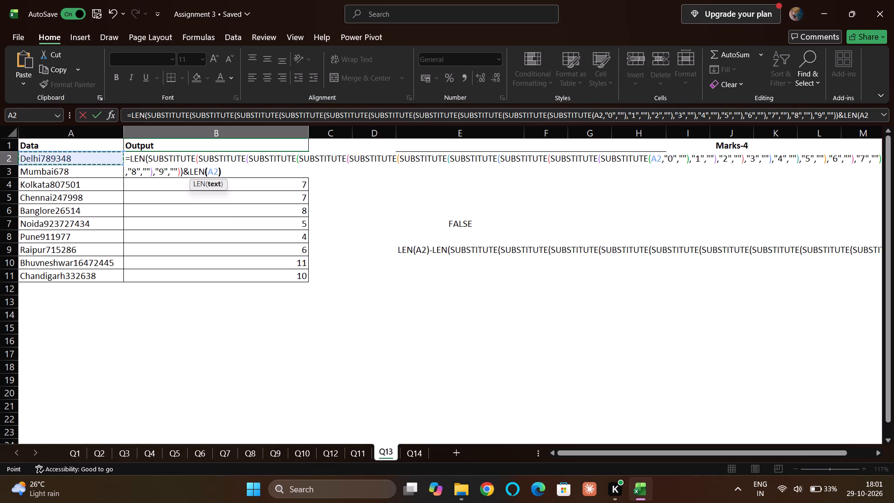
{"action": "key", "text": "minus"}
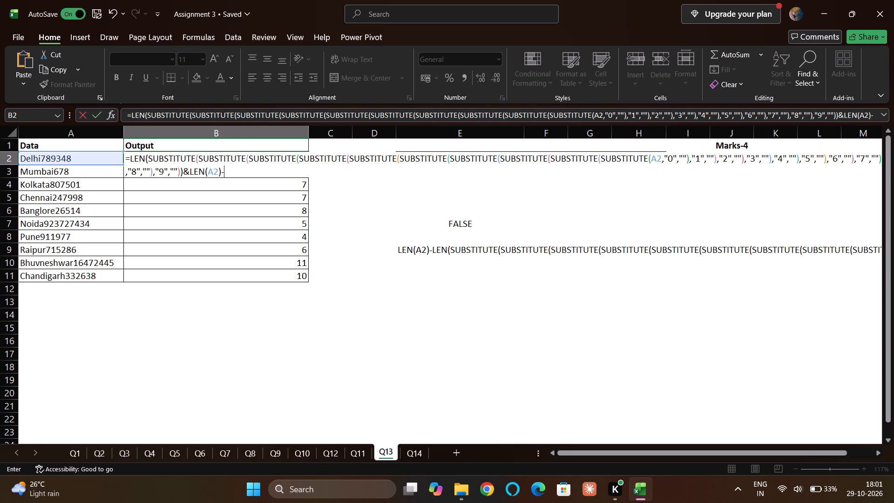
Copy the LEN(SUBSTITUTE(...)) expression within the B2 formula and paste it after the trailing minus sign to count numeric characters.
{"action": "left_click_drag", "start_coordinate": [129, 159], "coordinate": [191, 182]}
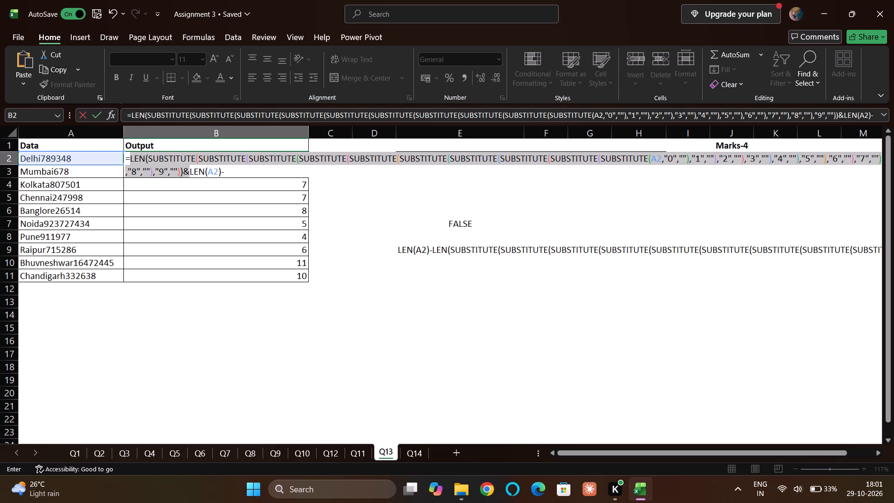
{"action": "left_click_drag", "start_coordinate": [191, 182], "coordinate": [182, 178]}
{"action": "key", "text": "ctrl+c"}
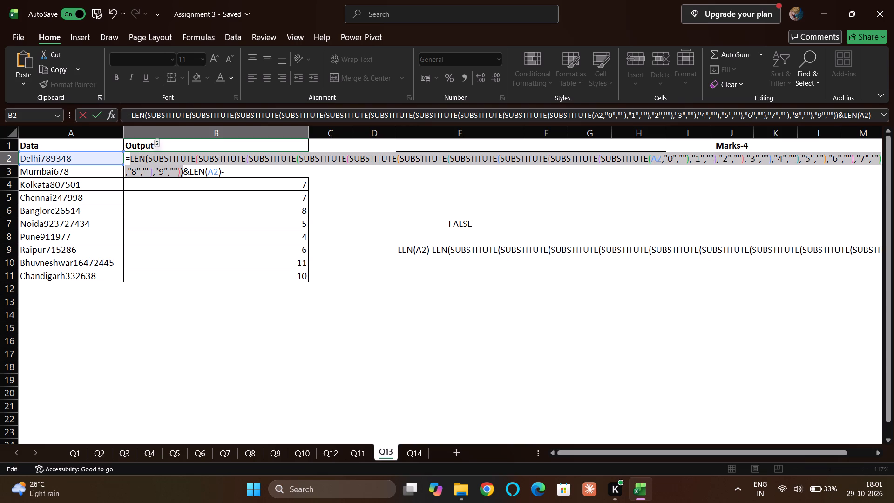
{"action": "left_click", "coordinate": [227, 172]}
{"action": "key", "text": "ctrl+v"}
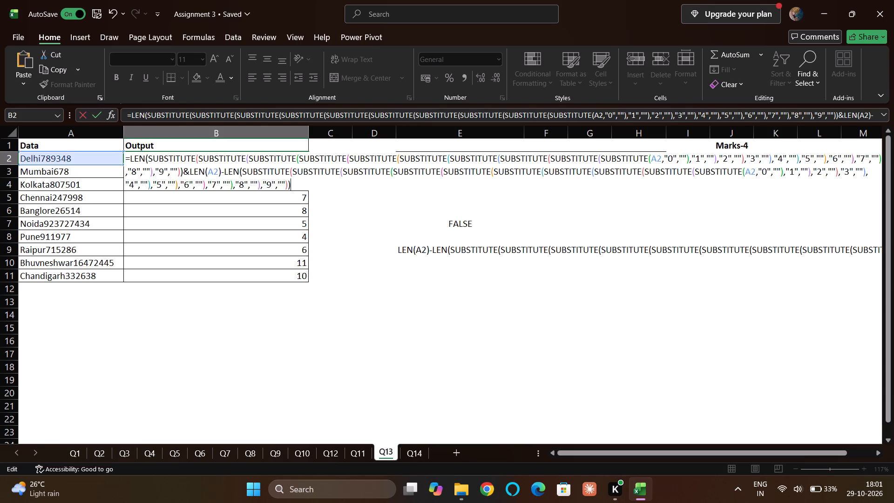
{"action": "key", "text": "Return"}
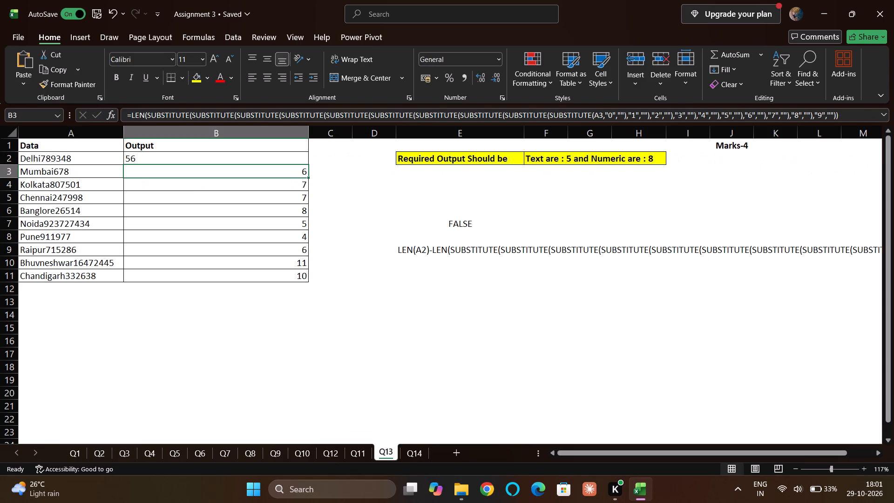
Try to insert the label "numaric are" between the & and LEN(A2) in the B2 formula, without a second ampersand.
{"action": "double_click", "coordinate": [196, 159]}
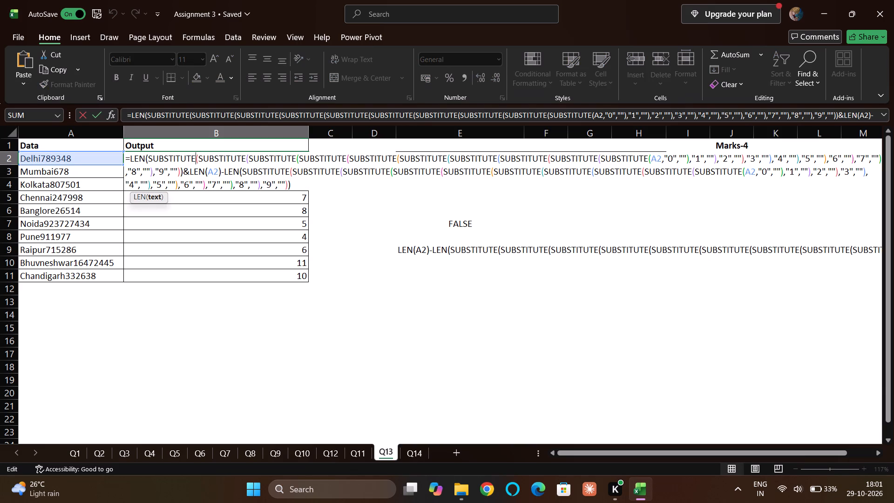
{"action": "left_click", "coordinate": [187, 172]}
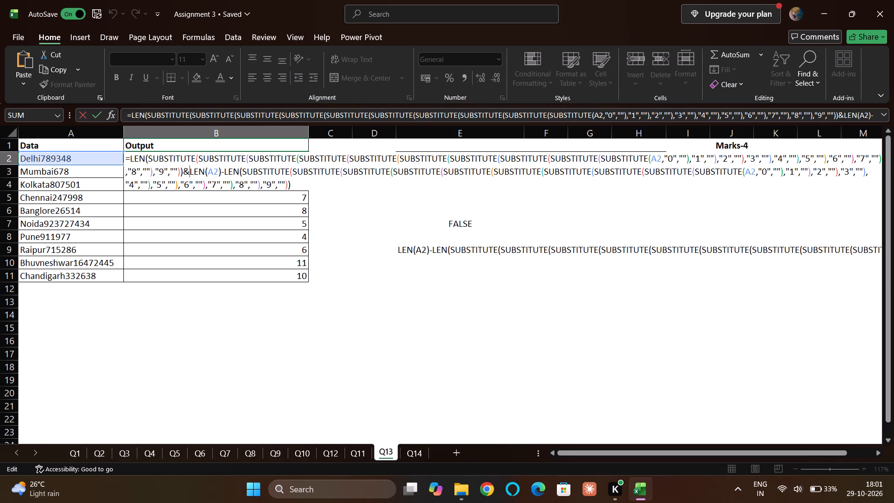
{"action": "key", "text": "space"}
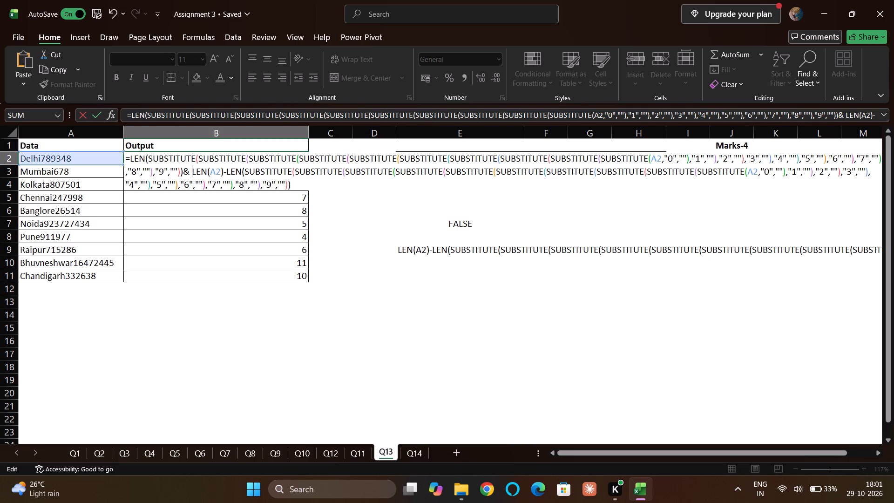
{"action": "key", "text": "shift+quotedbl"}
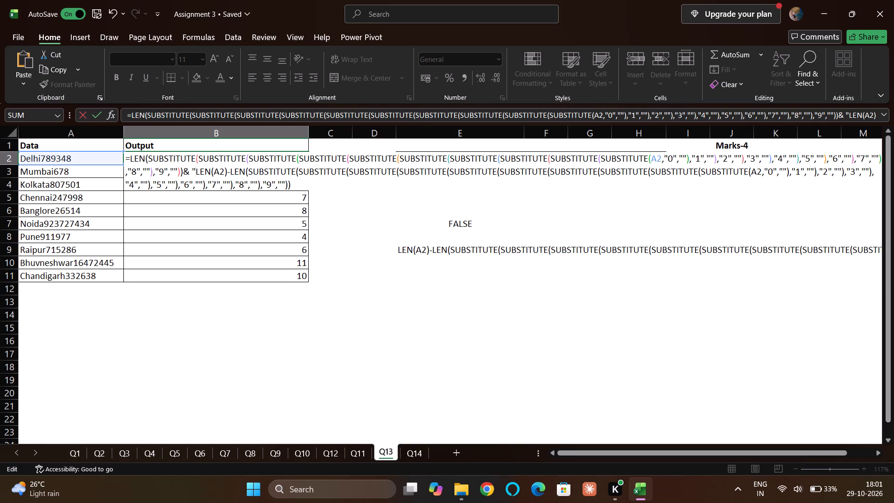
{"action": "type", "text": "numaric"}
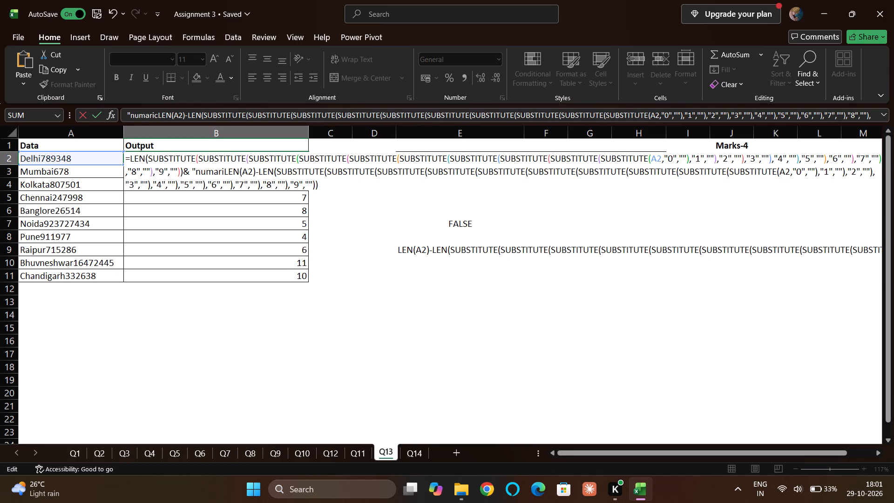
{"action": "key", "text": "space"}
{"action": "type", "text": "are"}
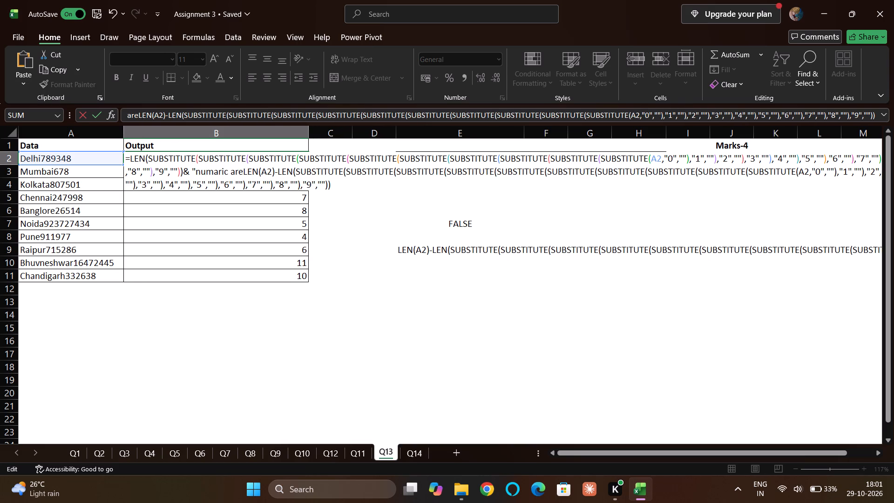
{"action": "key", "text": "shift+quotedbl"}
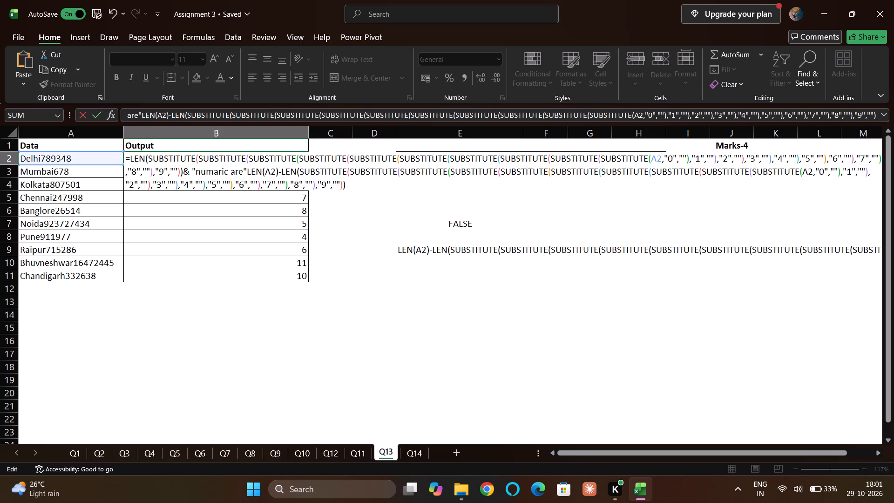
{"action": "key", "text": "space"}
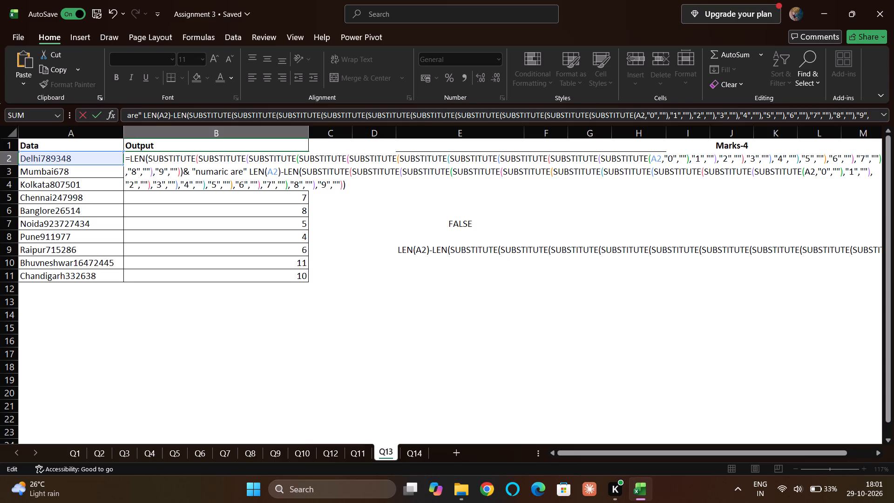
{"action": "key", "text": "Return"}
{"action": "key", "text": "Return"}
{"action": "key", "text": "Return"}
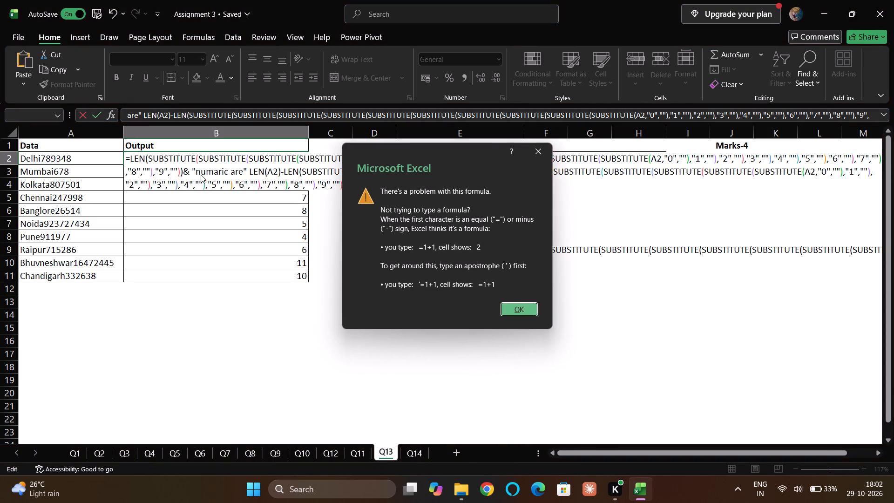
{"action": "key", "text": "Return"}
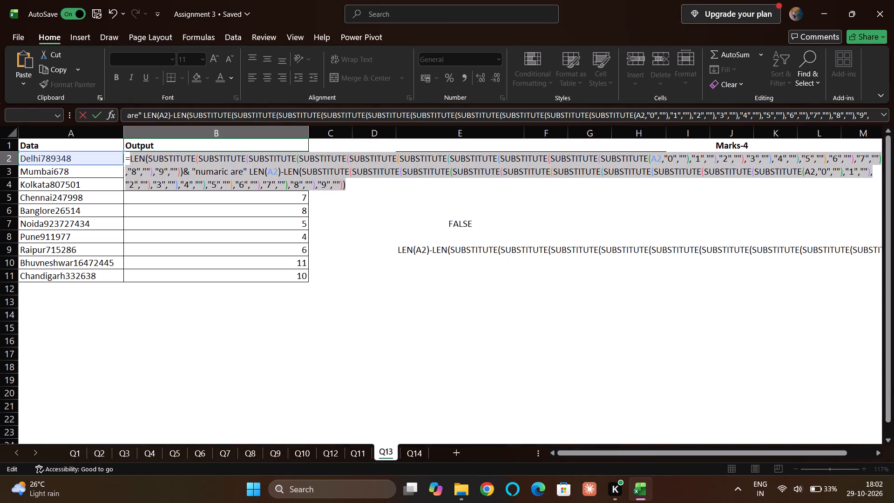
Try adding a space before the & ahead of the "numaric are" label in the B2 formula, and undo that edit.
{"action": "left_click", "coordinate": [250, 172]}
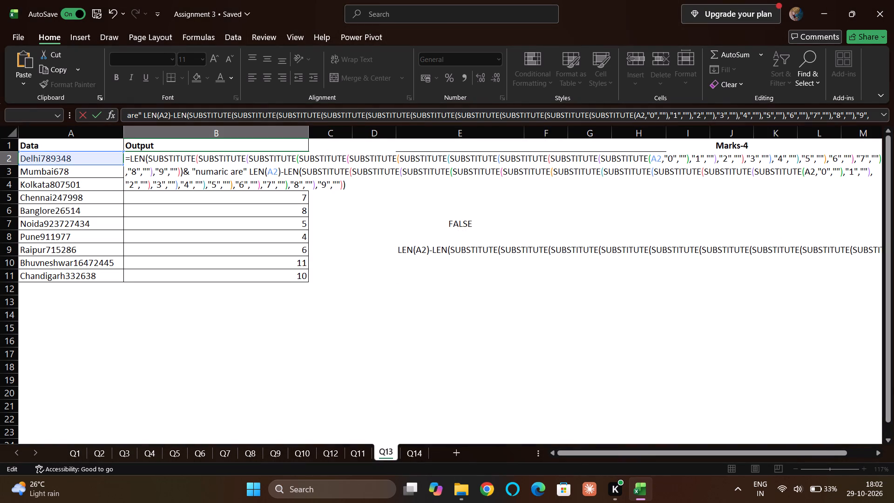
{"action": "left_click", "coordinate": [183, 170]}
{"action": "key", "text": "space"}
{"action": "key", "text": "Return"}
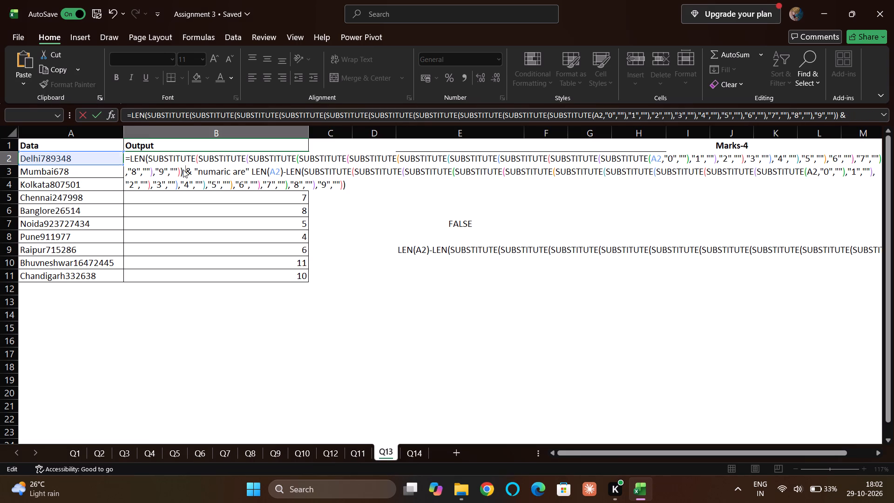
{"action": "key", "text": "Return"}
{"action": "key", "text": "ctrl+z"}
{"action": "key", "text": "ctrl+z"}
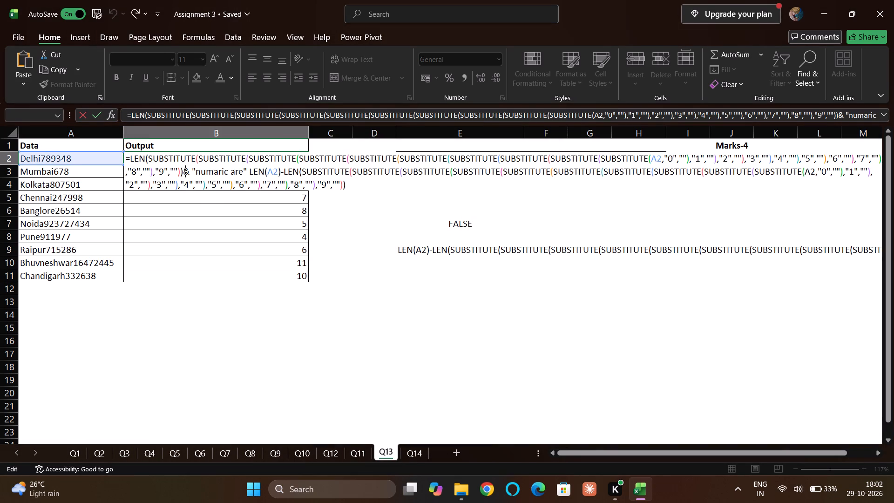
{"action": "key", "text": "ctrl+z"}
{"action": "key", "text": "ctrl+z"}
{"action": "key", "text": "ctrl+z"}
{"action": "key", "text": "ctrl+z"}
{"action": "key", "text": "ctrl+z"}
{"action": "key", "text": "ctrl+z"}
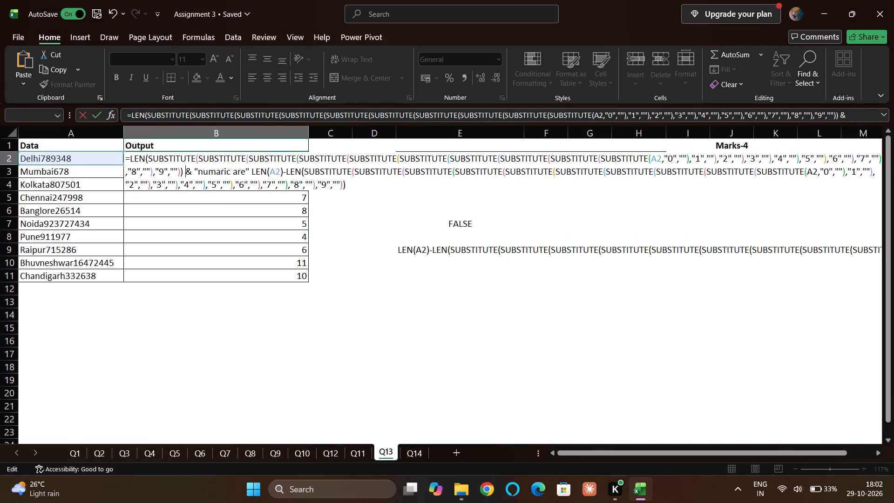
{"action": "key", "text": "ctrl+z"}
Replace the "numaric are" label in the B2 formula with " " & so a space separates the two counts.
{"action": "left_click", "coordinate": [250, 170]}
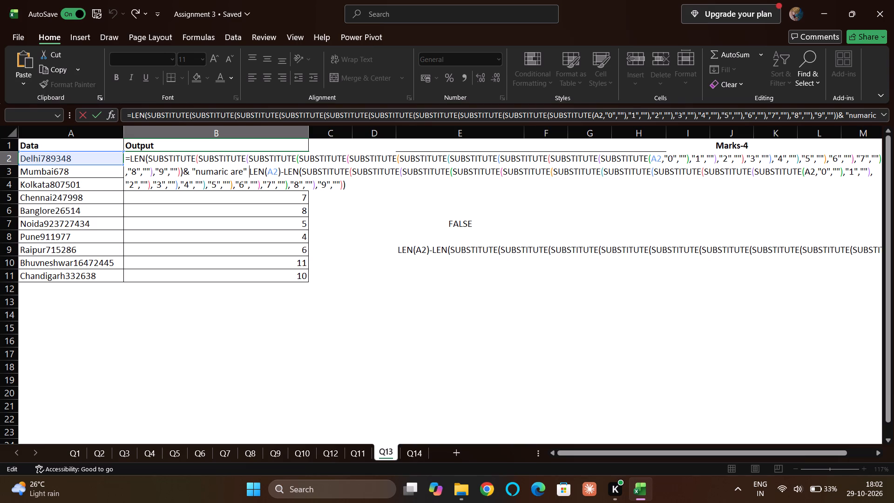
{"action": "key", "text": "BackSpace"}
{"action": "key", "text": "BackSpace"}
{"action": "key", "text": "BackSpace"}
{"action": "key", "text": "BackSpace"}
{"action": "key", "text": "BackSpace"}
{"action": "key", "text": "BackSpace"}
{"action": "key", "text": "BackSpace"}
{"action": "key", "text": "BackSpace"}
{"action": "key", "text": "BackSpace"}
{"action": "key", "text": "BackSpace"}
{"action": "key", "text": "BackSpace"}
{"action": "key", "text": "BackSpace"}
{"action": "key", "text": "BackSpace"}
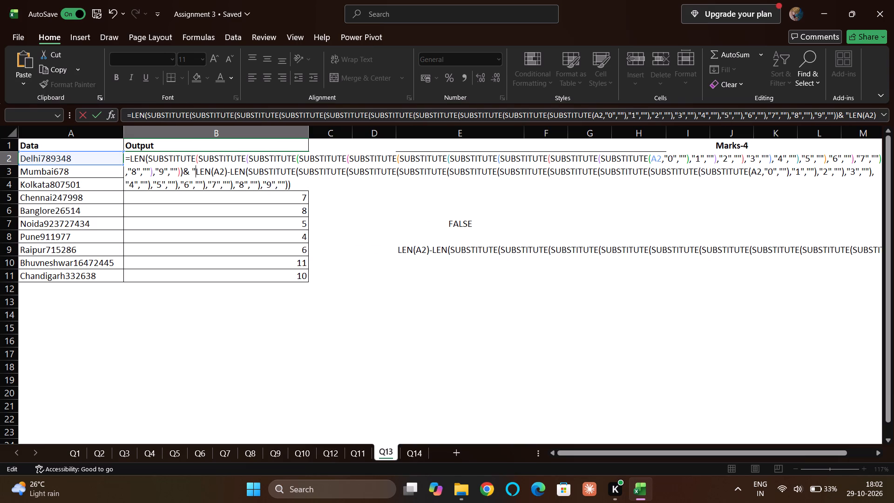
{"action": "key", "text": "space"}
{"action": "type", "text": "\""}
{"action": "key", "text": "space"}
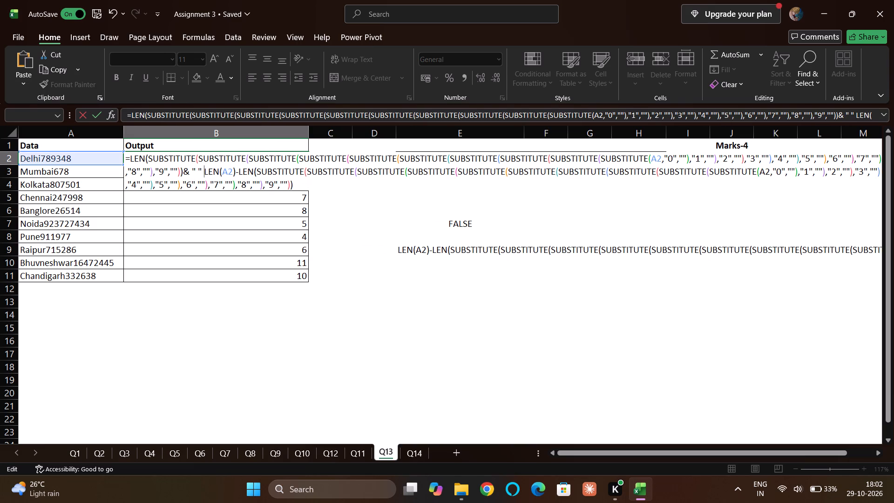
{"action": "key", "text": "ctrl+7"}
{"action": "key", "text": "shift+ampersand"}
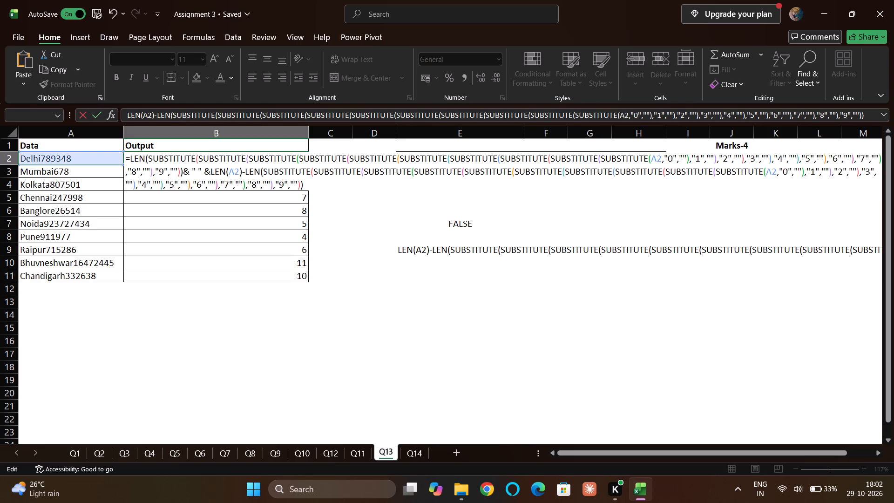
{"action": "key", "text": "Return"}
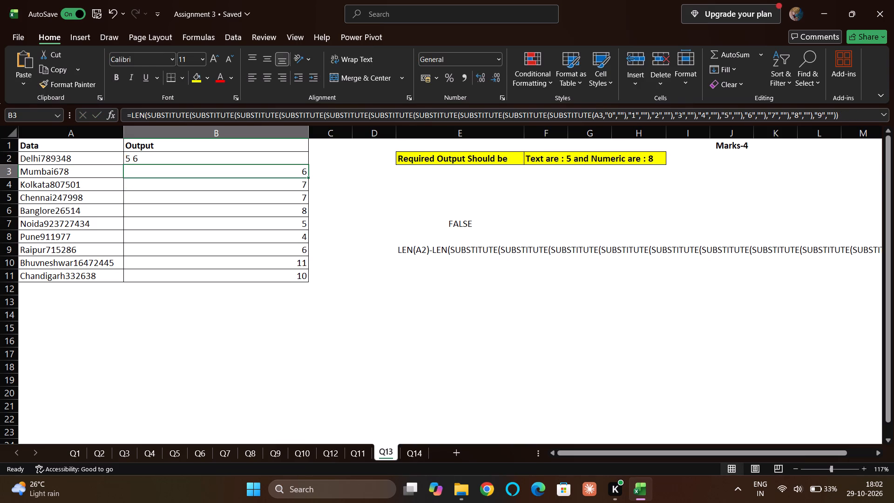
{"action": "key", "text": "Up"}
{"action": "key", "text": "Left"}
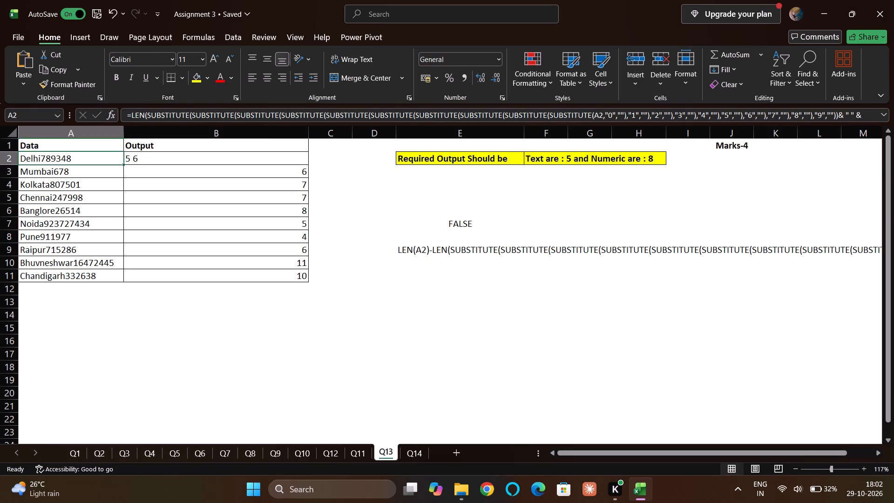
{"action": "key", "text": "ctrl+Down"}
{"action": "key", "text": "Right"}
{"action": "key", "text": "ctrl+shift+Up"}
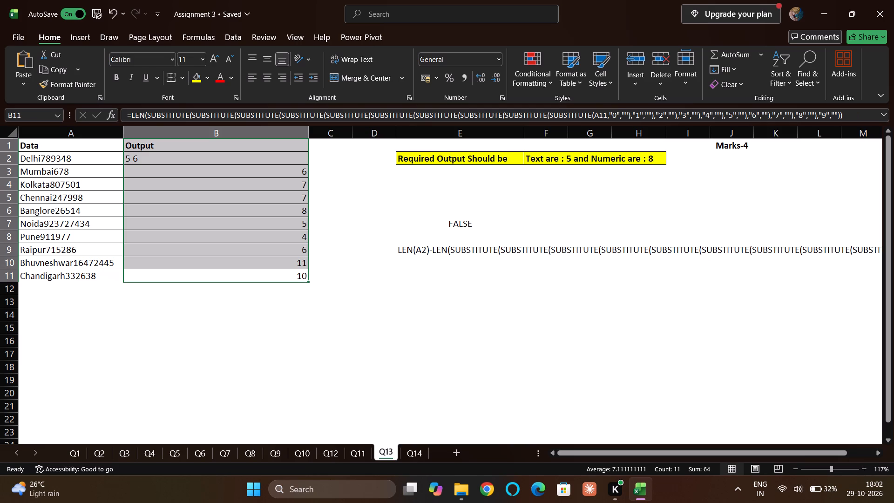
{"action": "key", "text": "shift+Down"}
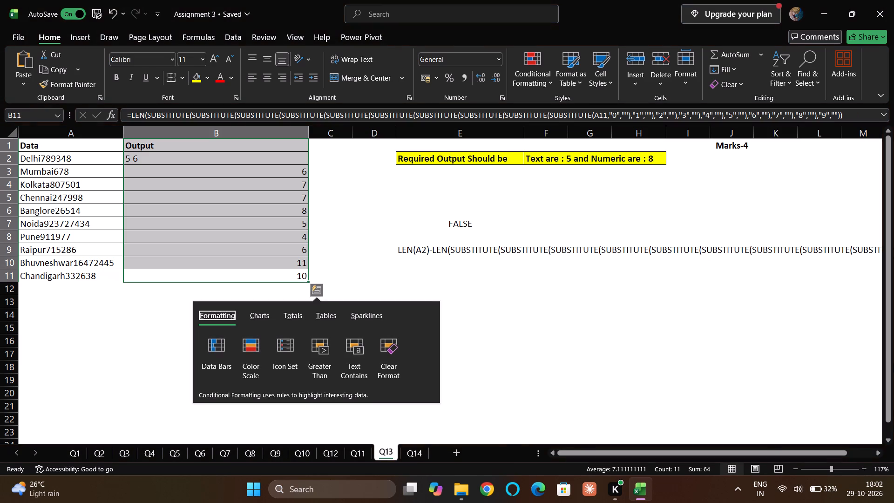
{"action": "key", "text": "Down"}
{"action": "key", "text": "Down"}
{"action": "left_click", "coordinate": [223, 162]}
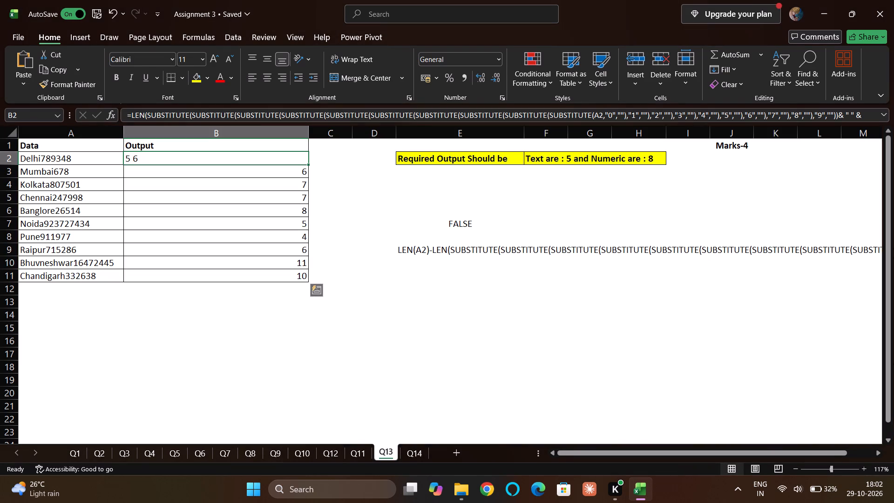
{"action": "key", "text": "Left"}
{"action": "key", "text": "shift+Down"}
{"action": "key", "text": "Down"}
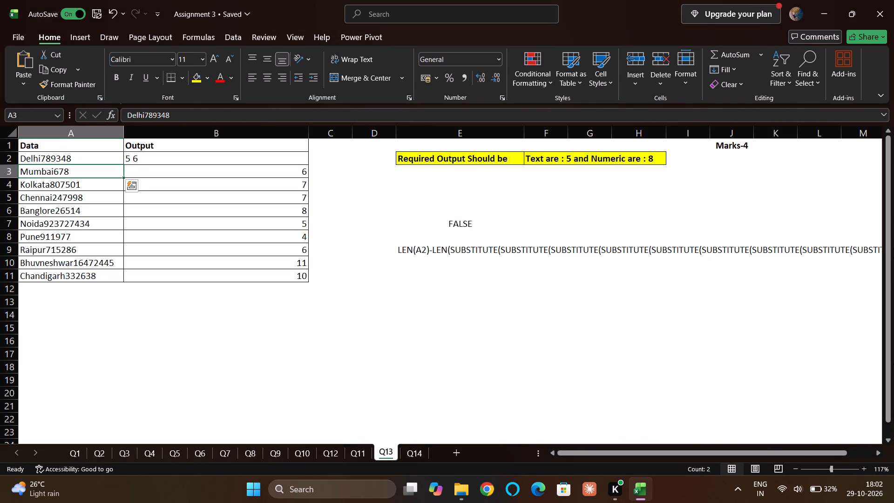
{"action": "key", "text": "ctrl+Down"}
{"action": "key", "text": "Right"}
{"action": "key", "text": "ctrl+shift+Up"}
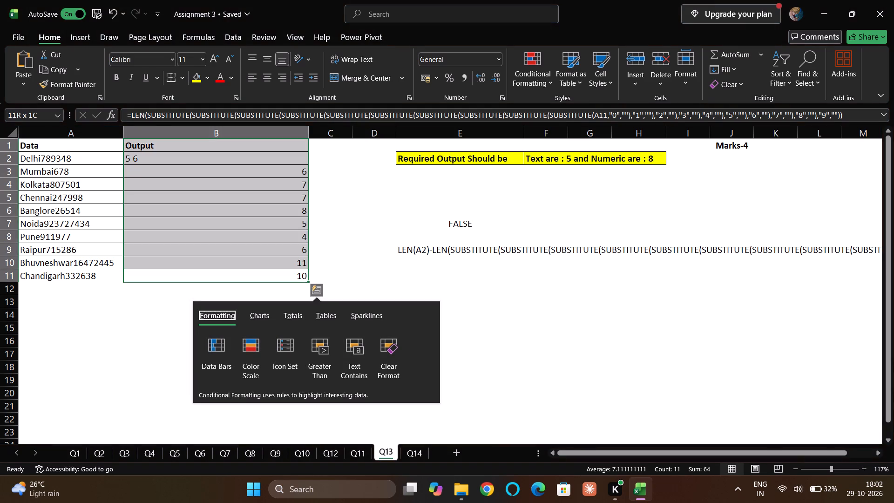
Fill the combined text and numeric count formula from B2 down the Output column through B11.
{"action": "left_click", "coordinate": [223, 162]}
{"action": "key", "text": "Left"}
{"action": "key", "text": "shift+Down"}
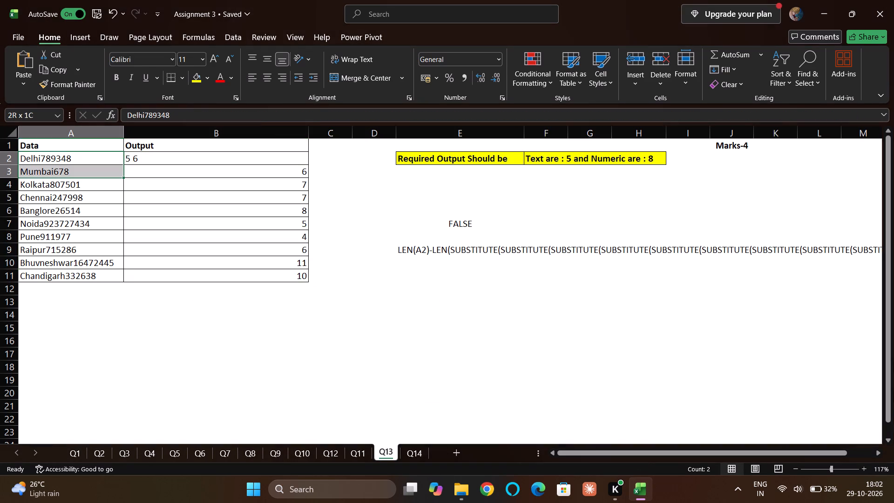
{"action": "key", "text": "ctrl+Down"}
{"action": "key", "text": "Right"}
{"action": "key", "text": "ctrl+shift+Up"}
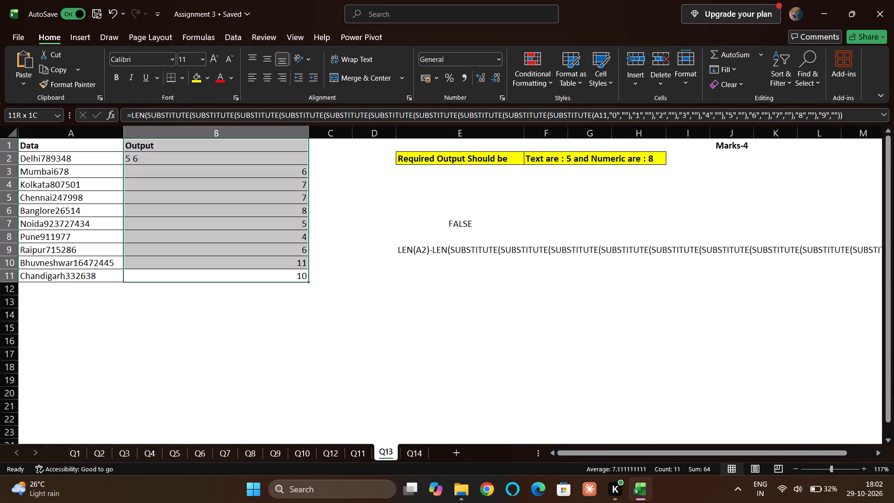
{"action": "key", "text": "shift+Down"}
{"action": "key", "text": "ctrl+d"}
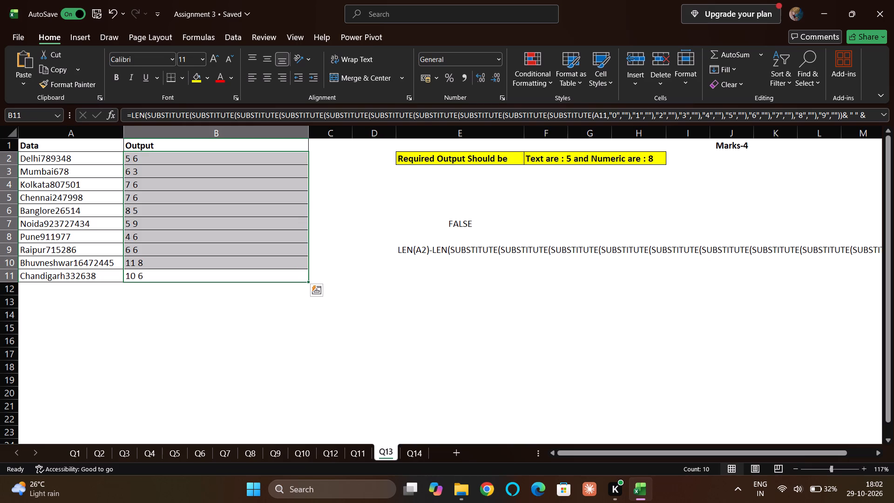
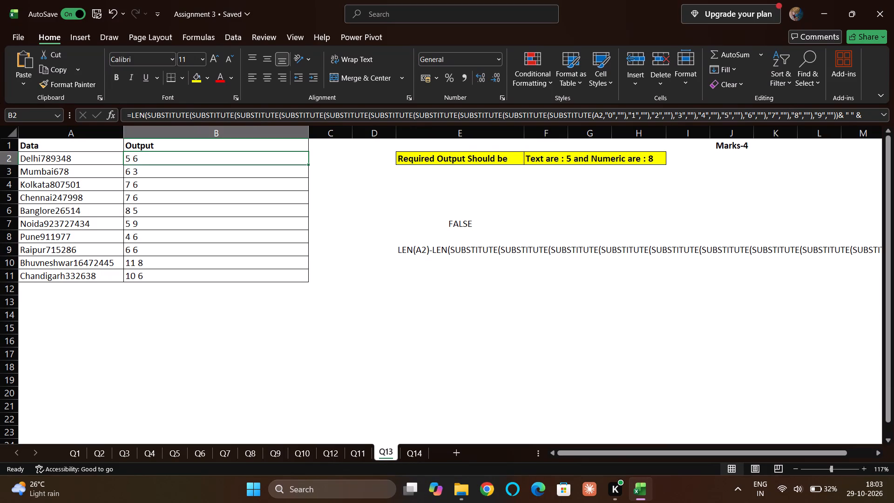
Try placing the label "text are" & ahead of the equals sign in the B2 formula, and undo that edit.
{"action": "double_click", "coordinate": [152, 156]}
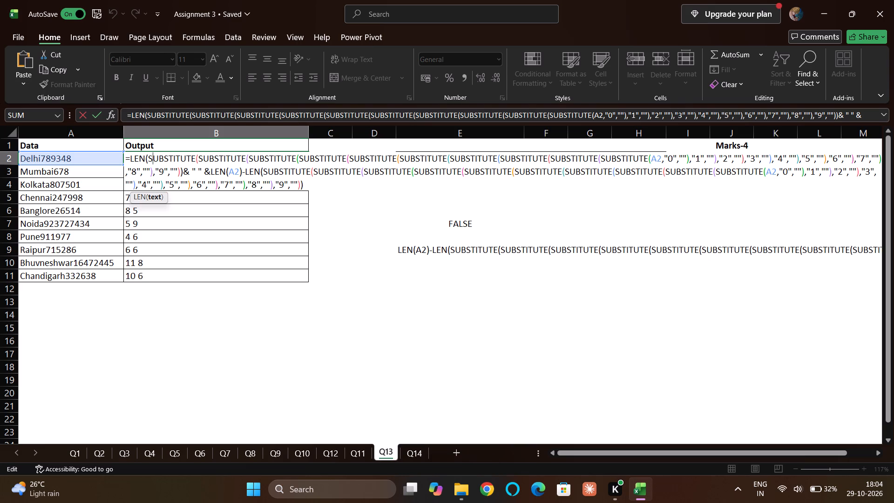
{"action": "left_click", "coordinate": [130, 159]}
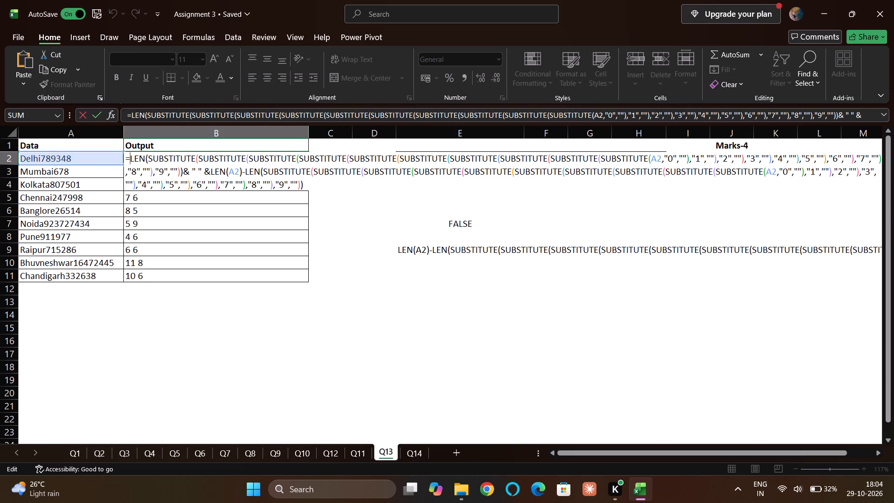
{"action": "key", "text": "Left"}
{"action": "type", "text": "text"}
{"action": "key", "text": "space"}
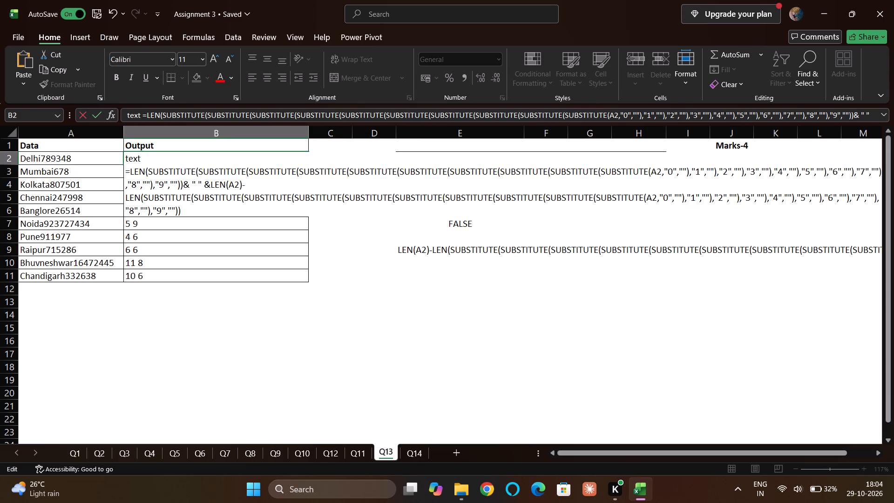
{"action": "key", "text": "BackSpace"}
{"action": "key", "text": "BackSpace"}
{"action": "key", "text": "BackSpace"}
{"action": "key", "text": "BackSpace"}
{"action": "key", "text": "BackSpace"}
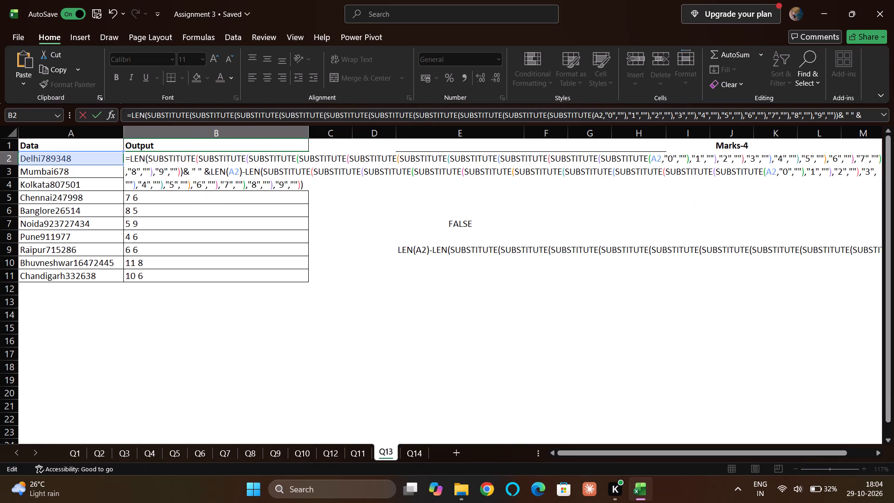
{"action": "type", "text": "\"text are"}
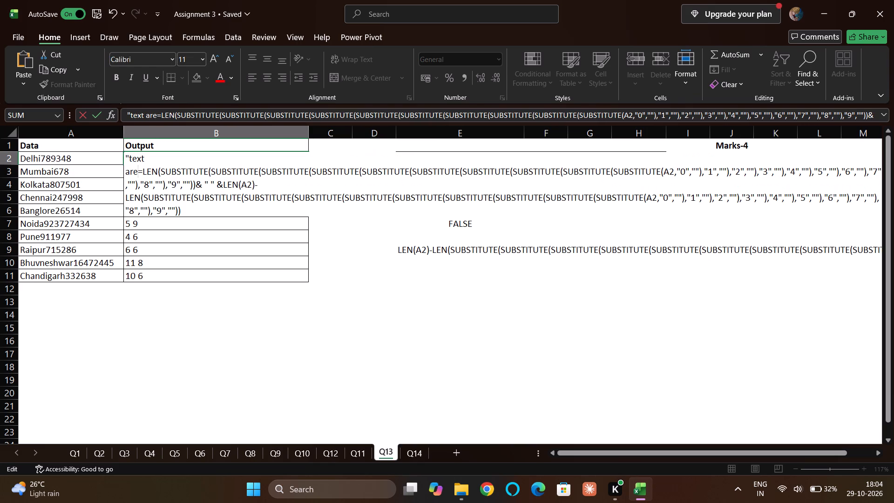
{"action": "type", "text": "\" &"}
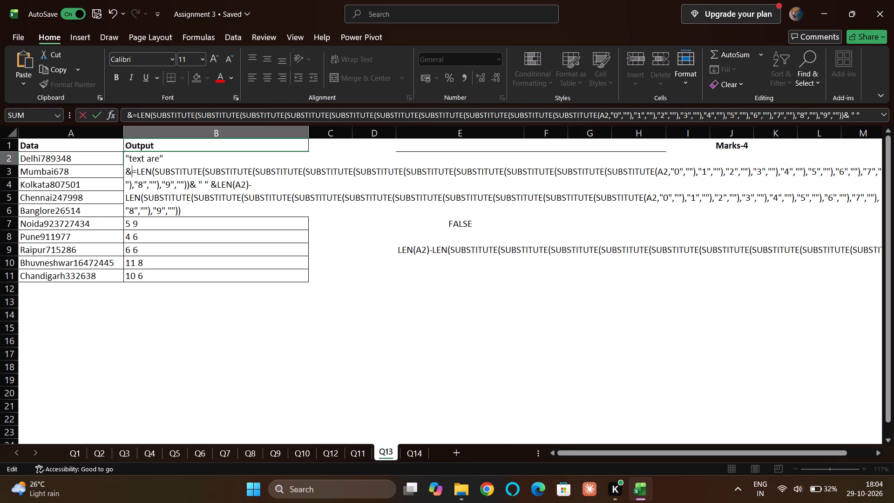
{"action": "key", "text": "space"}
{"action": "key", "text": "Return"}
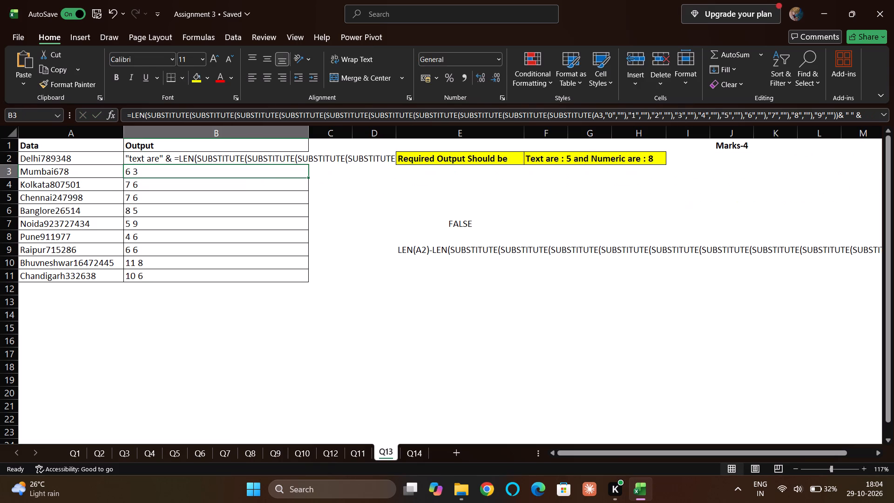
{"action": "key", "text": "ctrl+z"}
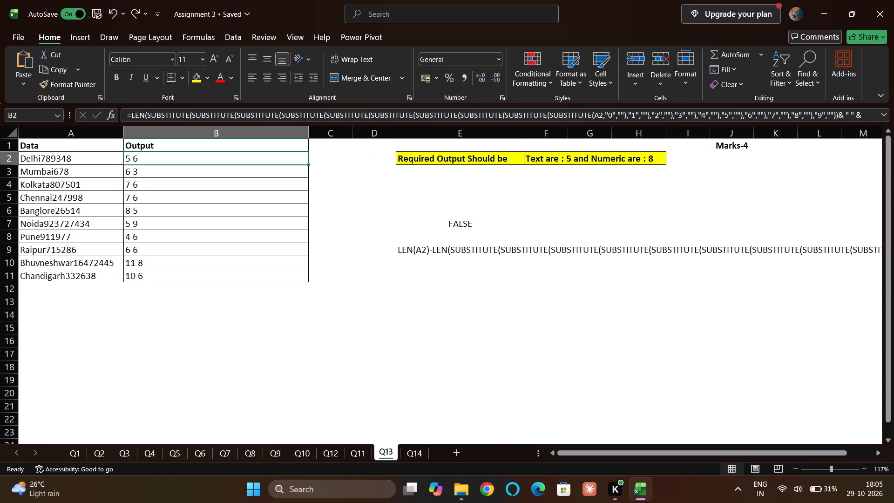
Clear the stray FALSE value from cell E7 on the Q13 sheet.
{"action": "left_click", "coordinate": [368, 229]}
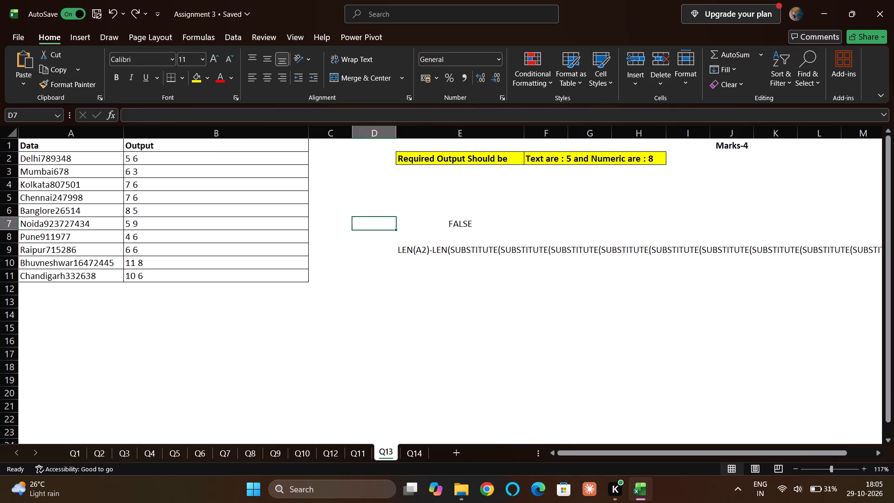
{"action": "left_click", "coordinate": [450, 229]}
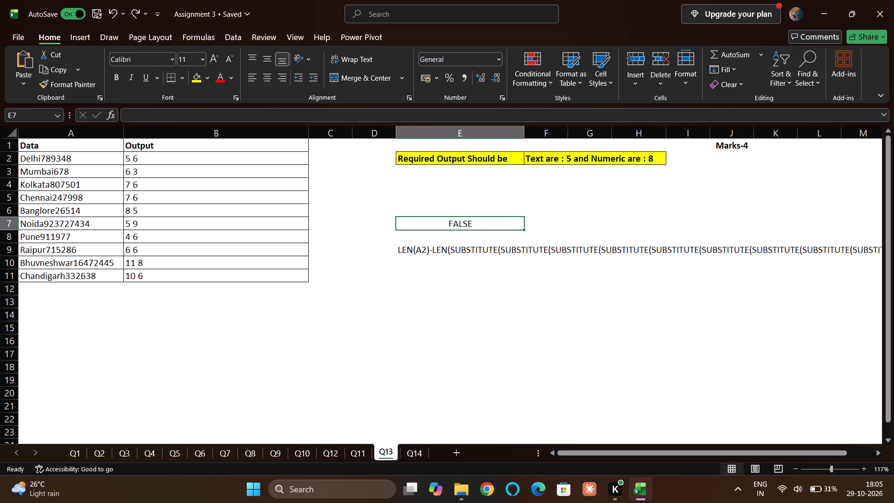
{"action": "key", "text": "BackSpace"}
{"action": "left_click", "coordinate": [456, 246]}
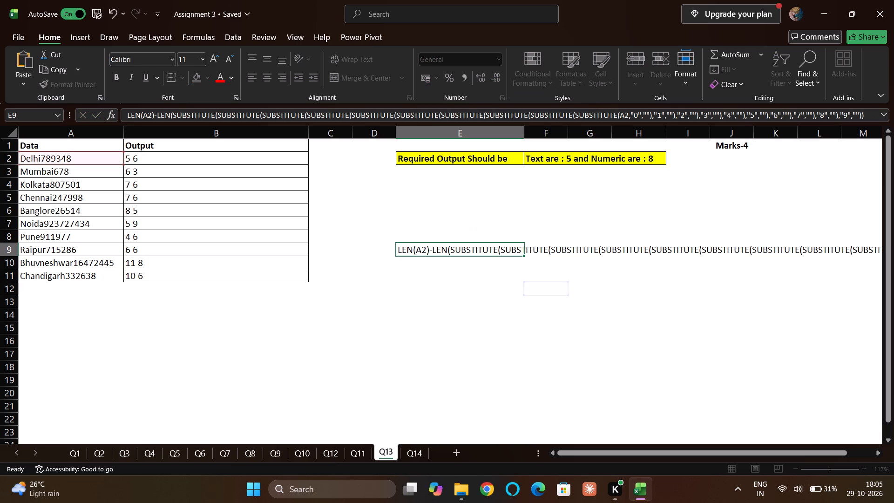
{"action": "left_click", "coordinate": [420, 212]}
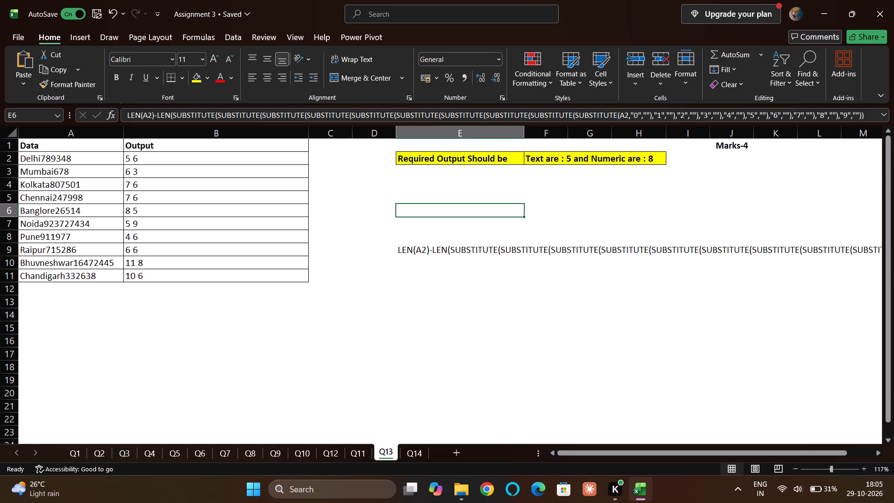
Look through the Q14, Q11 and Q12 sheets to check which questions still need work, including Q11's scratch cells M17 and M10.
{"action": "left_click", "coordinate": [415, 453]}
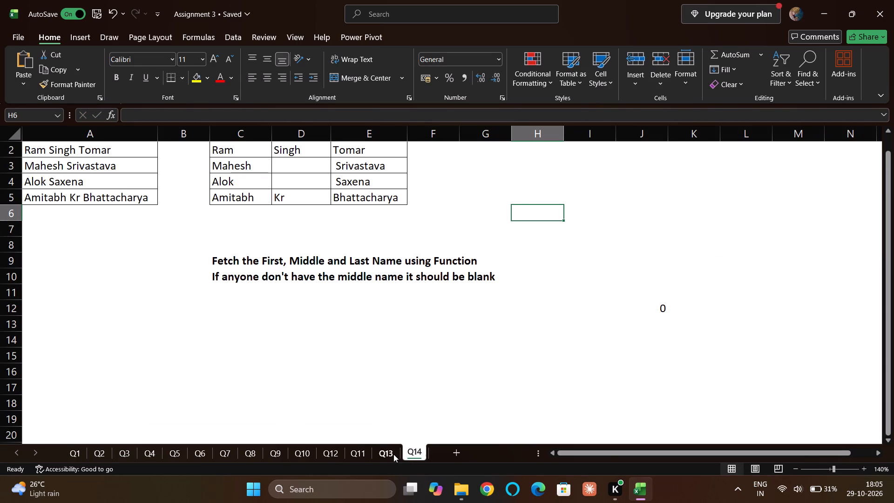
{"action": "left_click", "coordinate": [393, 454]}
{"action": "left_click", "coordinate": [360, 452]}
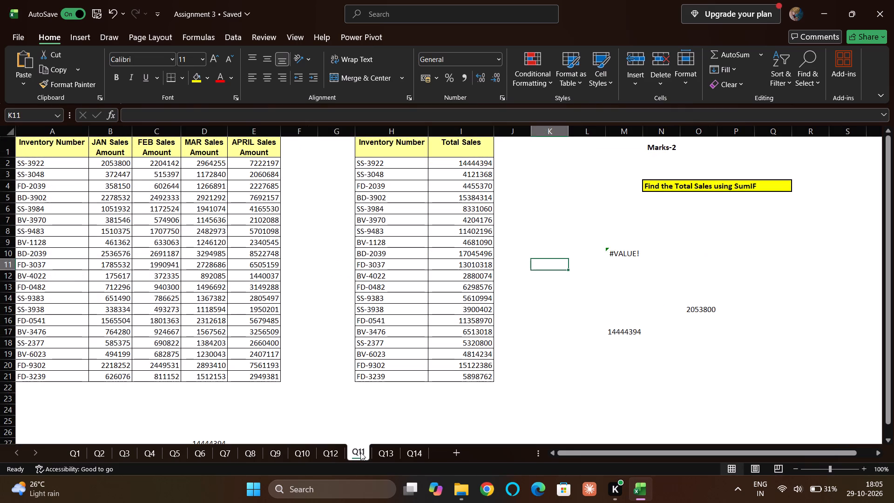
{"action": "left_click", "coordinate": [336, 452]}
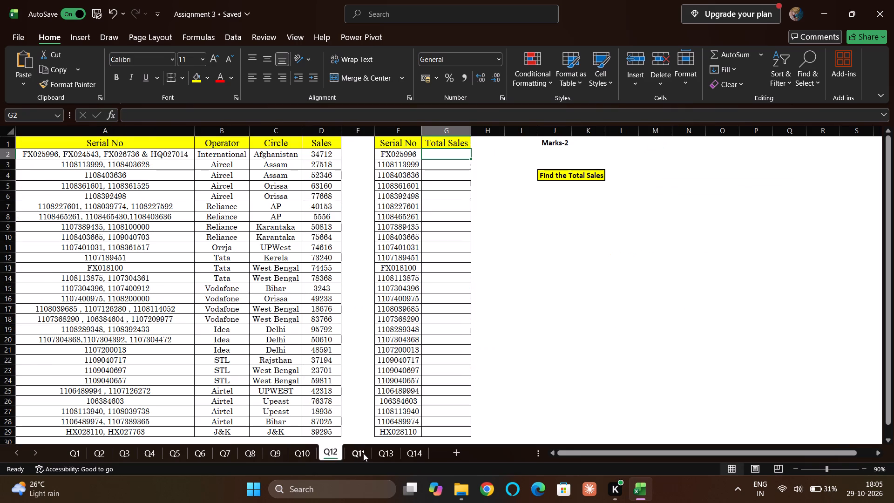
{"action": "left_click", "coordinate": [365, 453]}
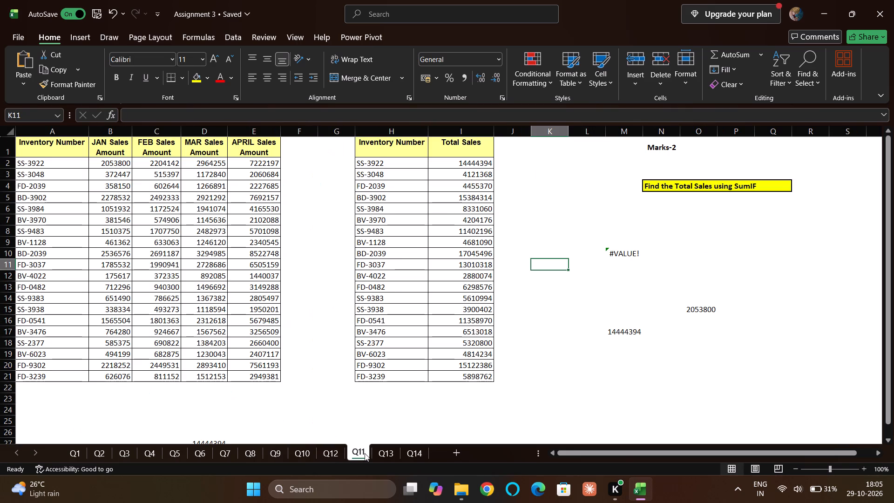
{"action": "left_click", "coordinate": [330, 454]}
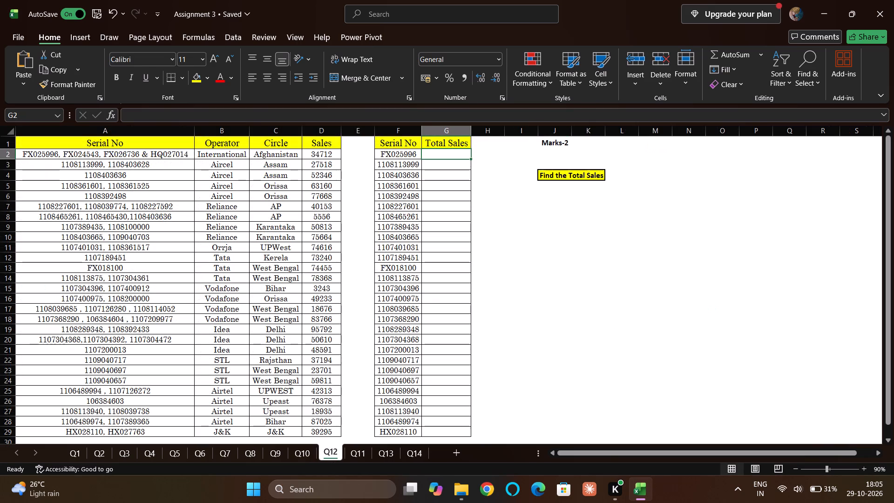
{"action": "left_click", "coordinate": [365, 448]}
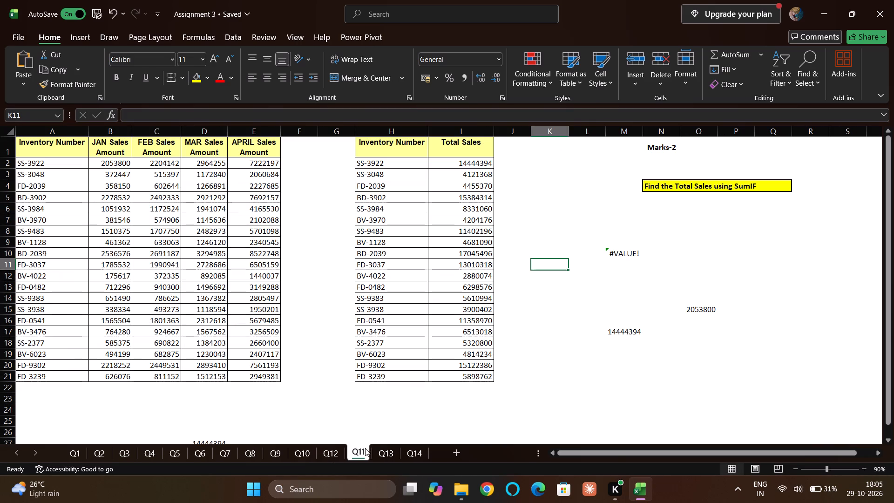
{"action": "left_click", "coordinate": [610, 332]}
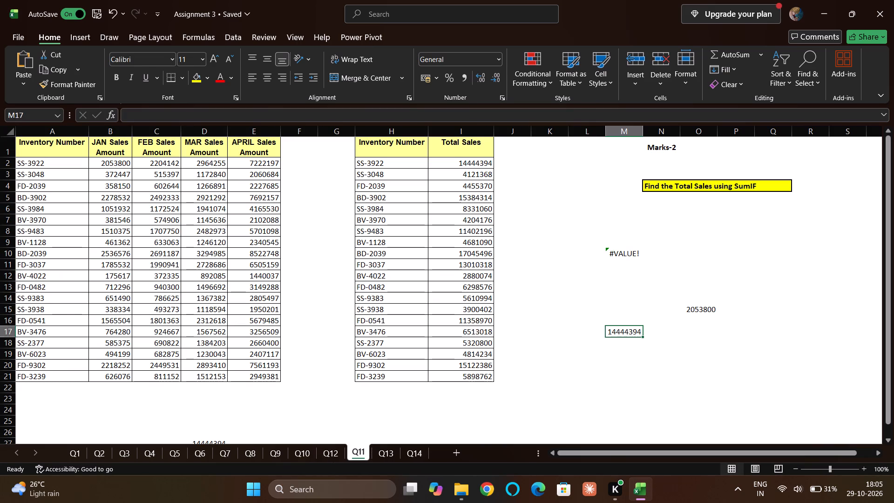
{"action": "left_click", "coordinate": [636, 258]}
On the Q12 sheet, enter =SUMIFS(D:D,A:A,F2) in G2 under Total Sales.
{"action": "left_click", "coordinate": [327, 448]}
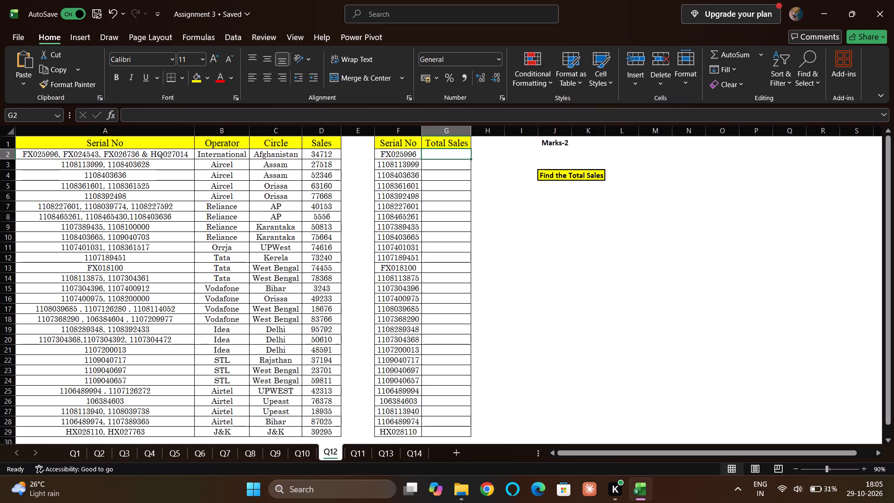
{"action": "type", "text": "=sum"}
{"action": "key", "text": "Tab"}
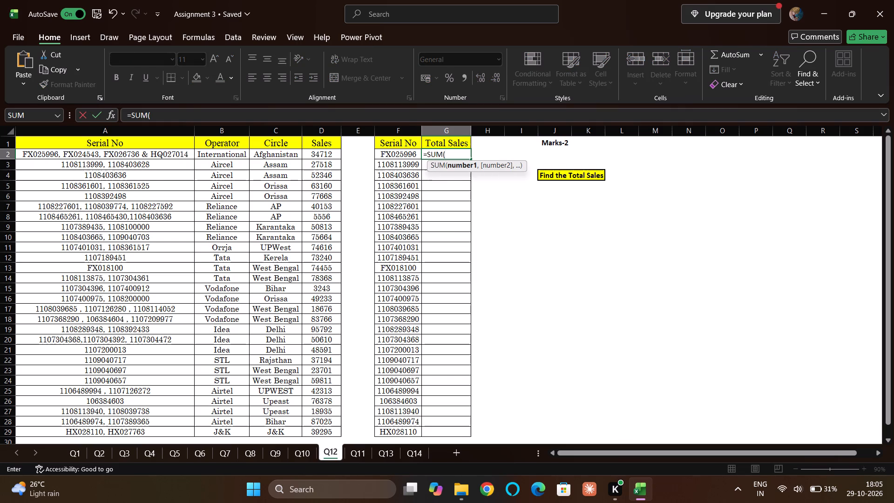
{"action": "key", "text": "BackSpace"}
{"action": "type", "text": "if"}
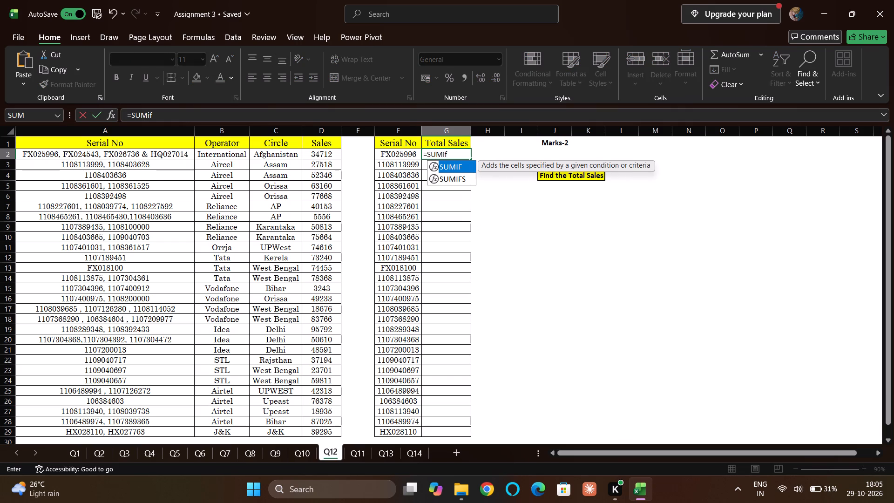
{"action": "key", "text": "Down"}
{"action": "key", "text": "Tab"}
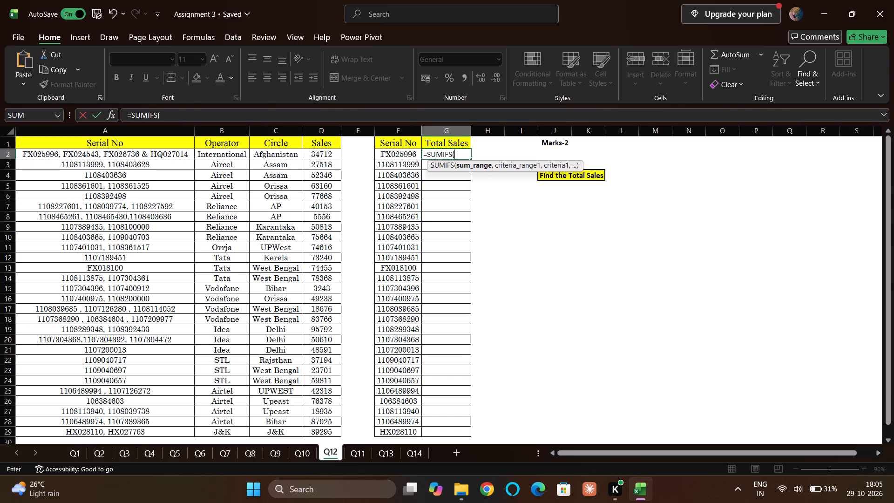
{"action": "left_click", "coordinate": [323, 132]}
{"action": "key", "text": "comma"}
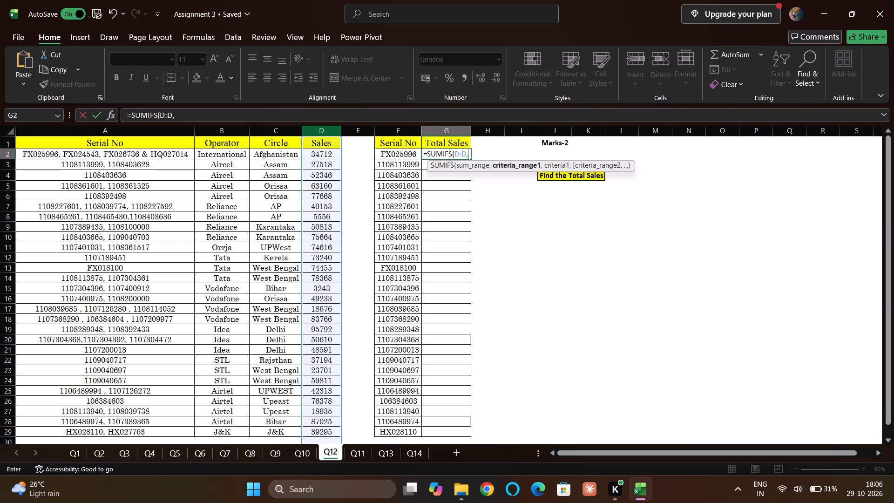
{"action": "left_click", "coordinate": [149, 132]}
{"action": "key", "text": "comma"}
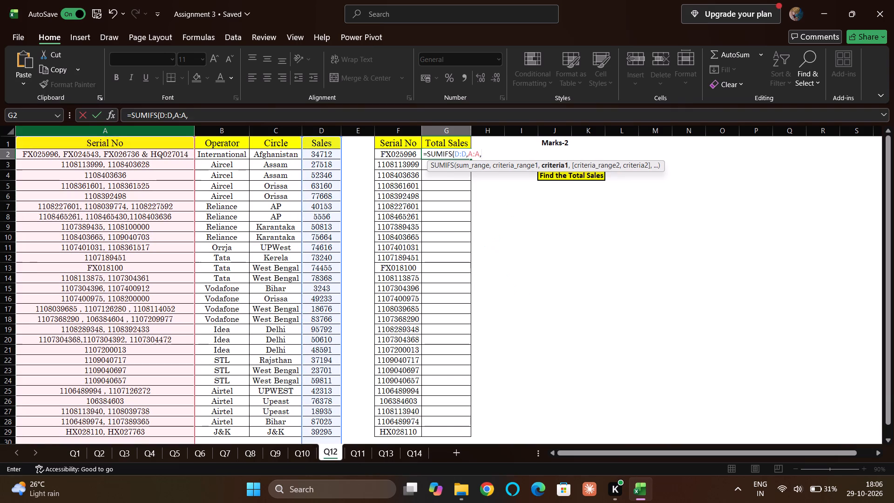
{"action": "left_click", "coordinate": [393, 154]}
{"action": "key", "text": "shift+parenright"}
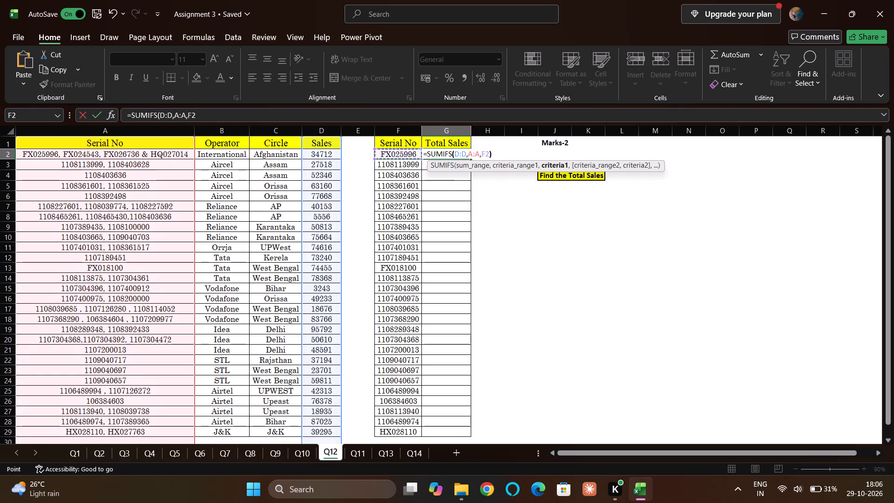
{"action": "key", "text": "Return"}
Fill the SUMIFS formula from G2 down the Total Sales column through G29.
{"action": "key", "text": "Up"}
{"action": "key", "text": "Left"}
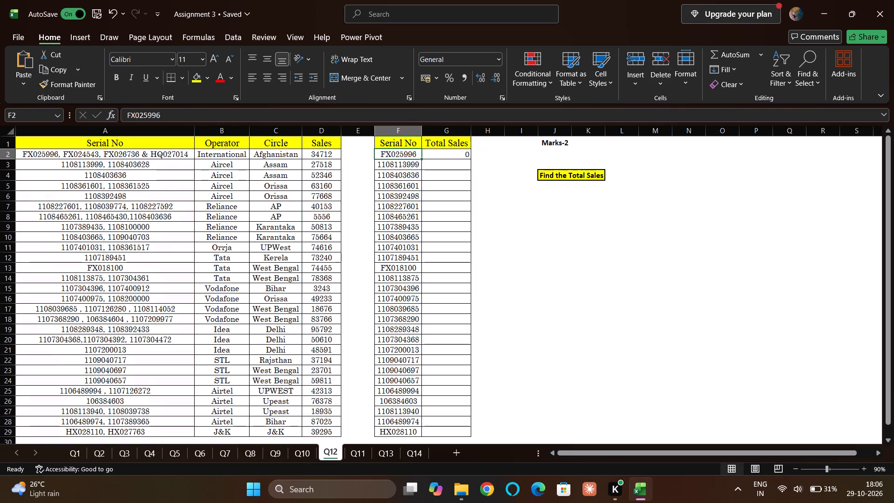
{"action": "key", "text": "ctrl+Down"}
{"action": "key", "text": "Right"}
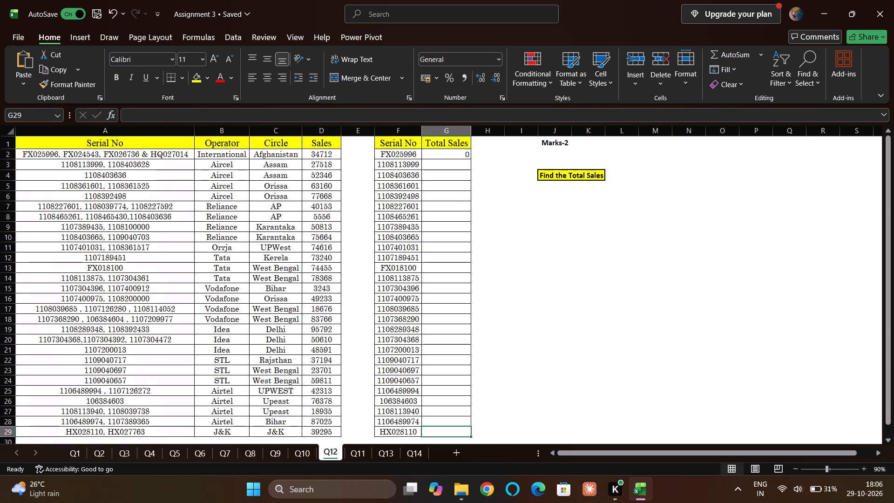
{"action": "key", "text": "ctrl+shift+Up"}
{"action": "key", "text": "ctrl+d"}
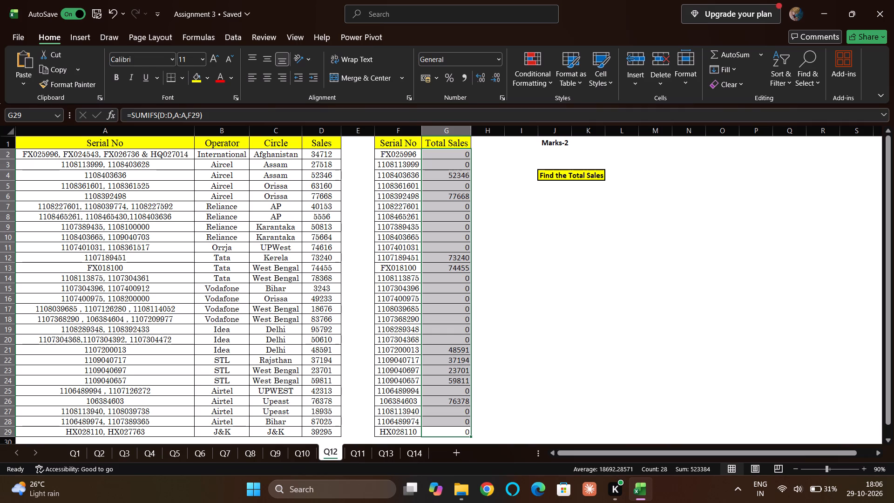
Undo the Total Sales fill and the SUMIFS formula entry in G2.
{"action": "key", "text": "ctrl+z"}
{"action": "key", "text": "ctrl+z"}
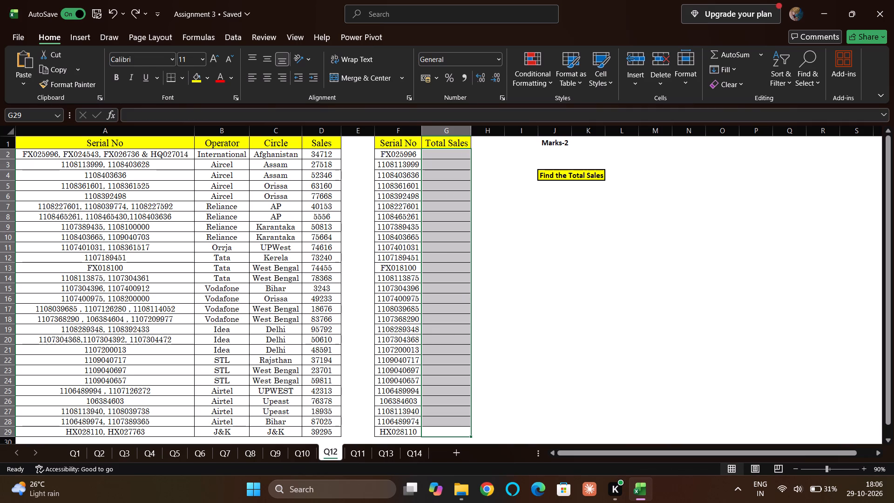
Review the Q10, Q9 and Q8 sheets, including the Sum formula in Q8's cell D17.
{"action": "left_click", "coordinate": [302, 458]}
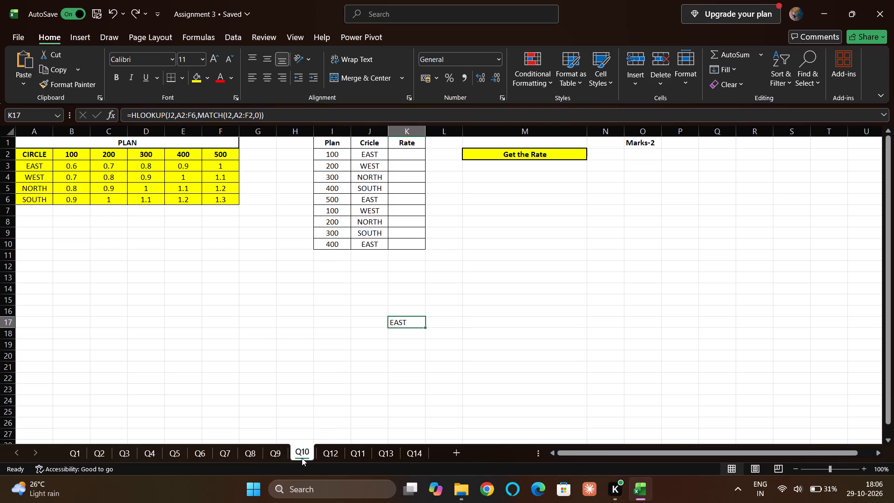
{"action": "left_click", "coordinate": [277, 457]}
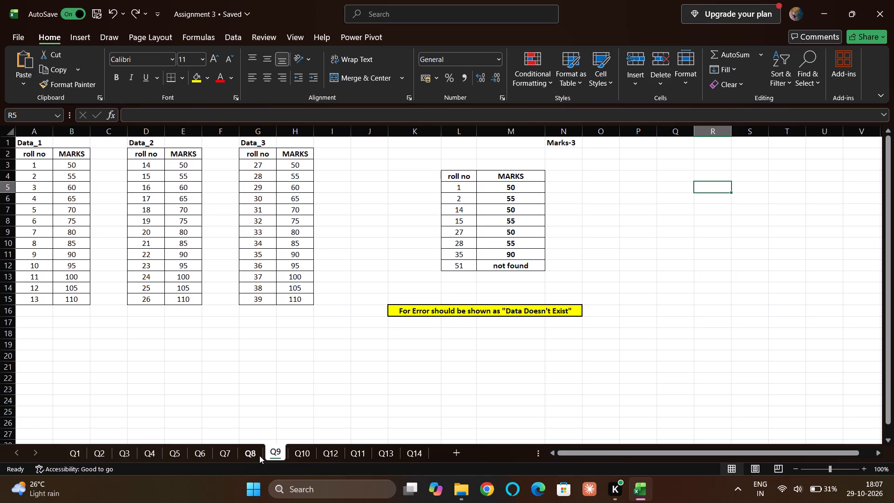
{"action": "left_click", "coordinate": [259, 455]}
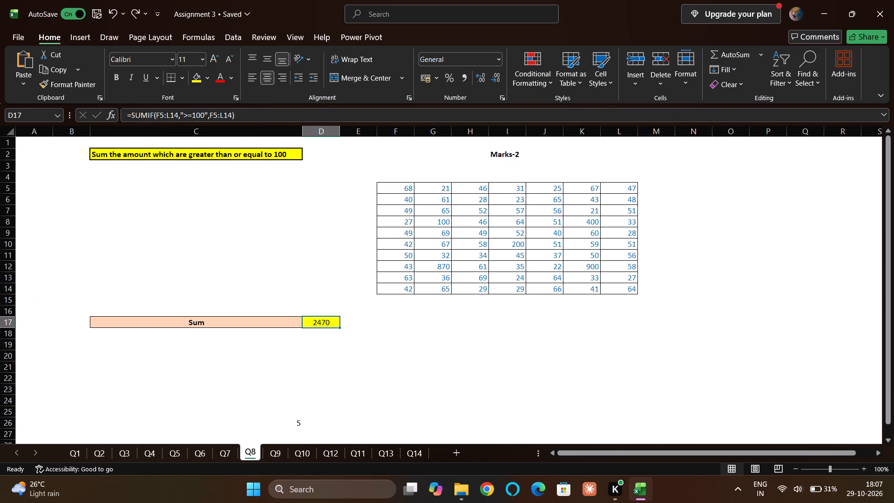
{"action": "left_click", "coordinate": [325, 321]}
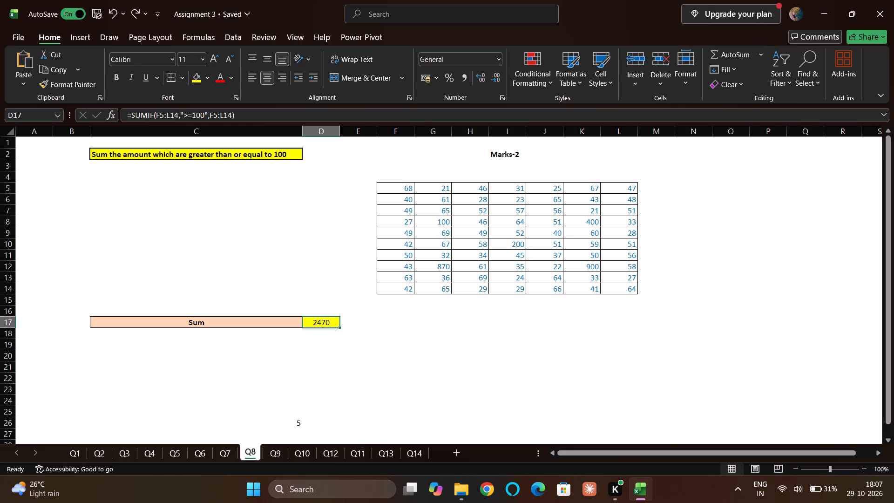
Inspect the Sum formula in Q8's cell D17, and review the Q7, Q6, Q5, Q4 and Q3 sheets for remaining work.
{"action": "double_click", "coordinate": [332, 322]}
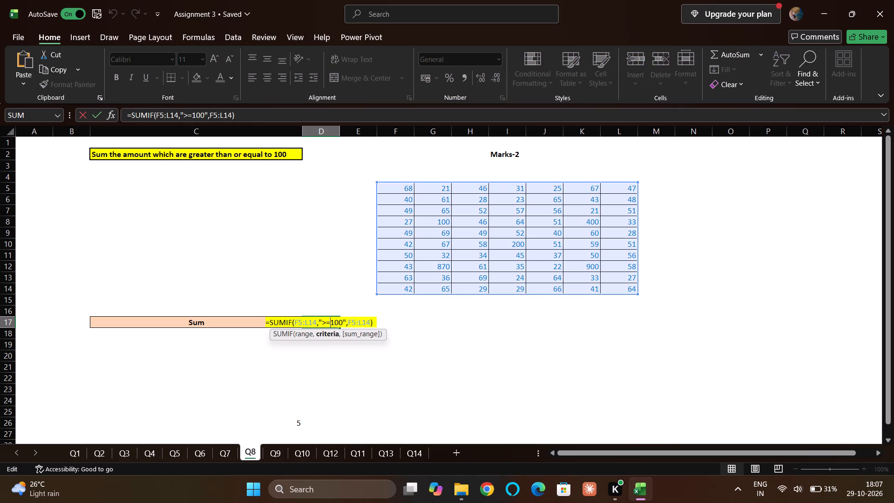
{"action": "key", "text": "Return"}
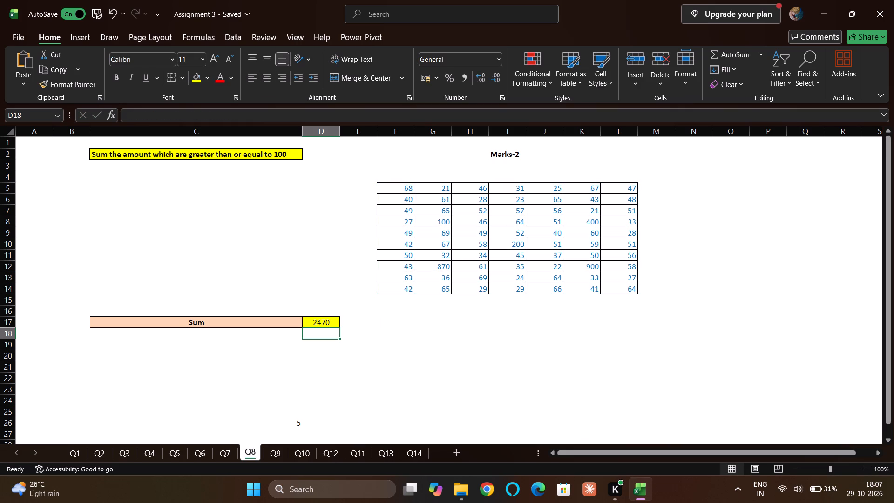
{"action": "left_click", "coordinate": [223, 453]}
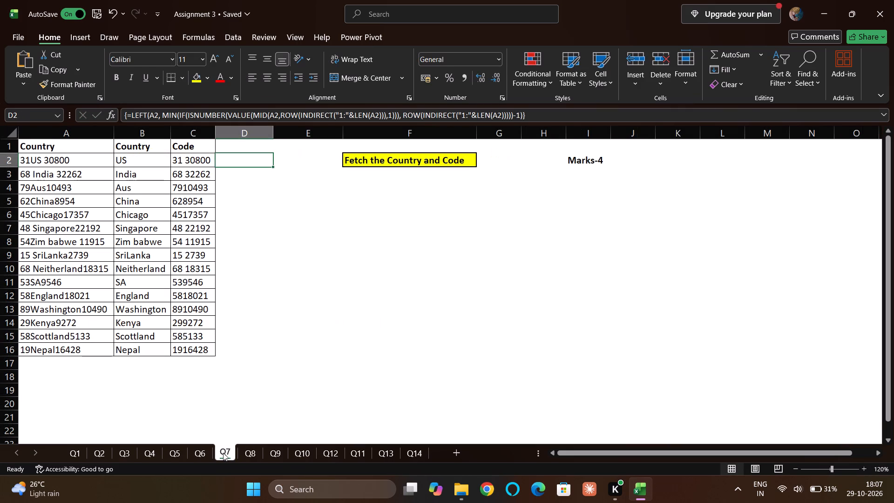
{"action": "left_click", "coordinate": [205, 453]}
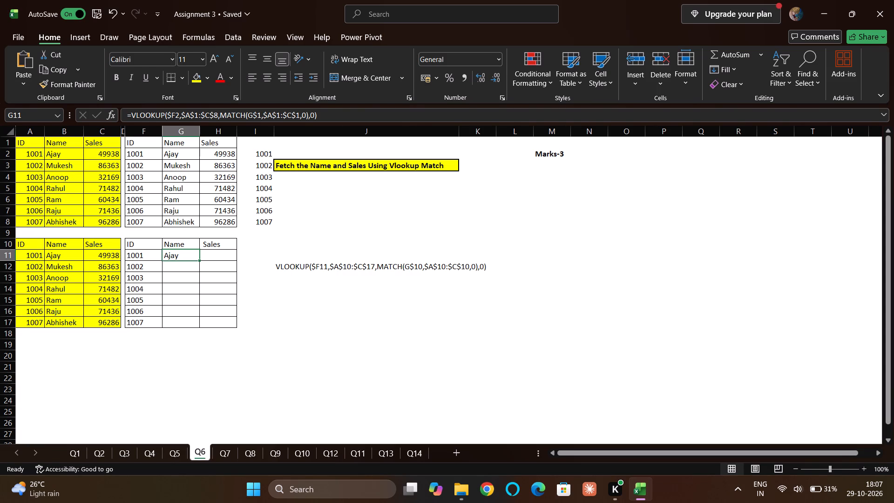
{"action": "left_click", "coordinate": [167, 450]}
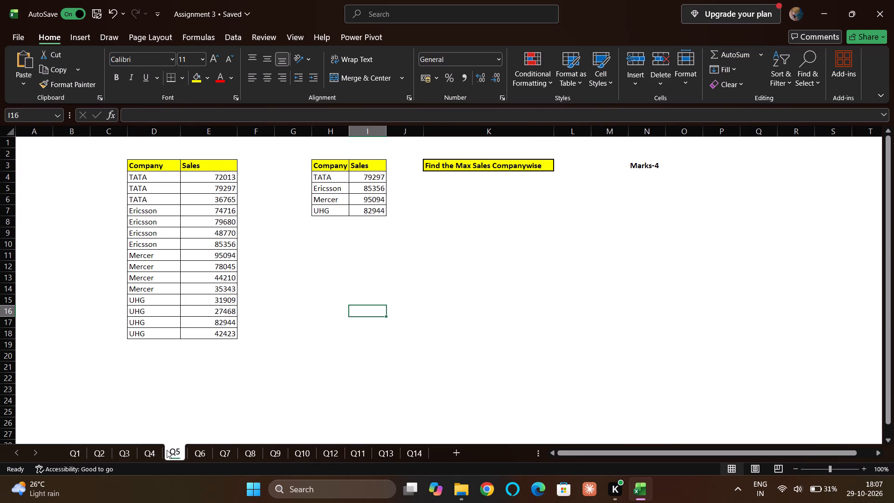
{"action": "left_click", "coordinate": [157, 452]}
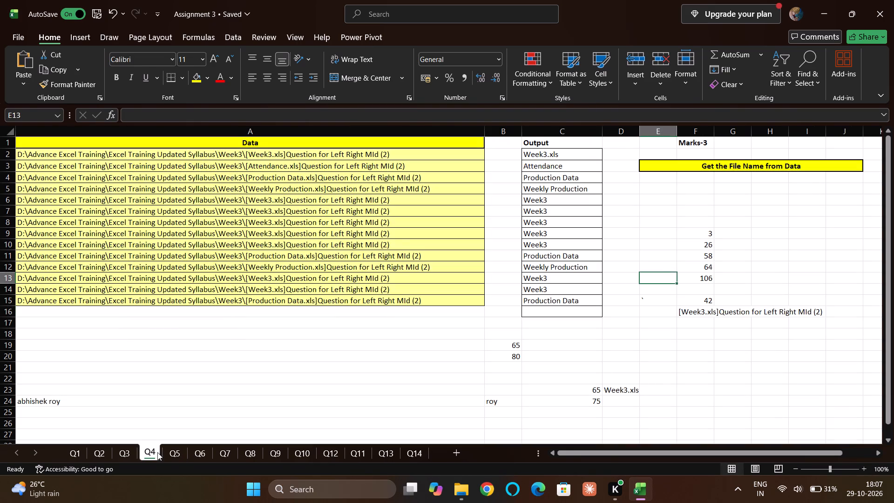
{"action": "left_click", "coordinate": [131, 455]}
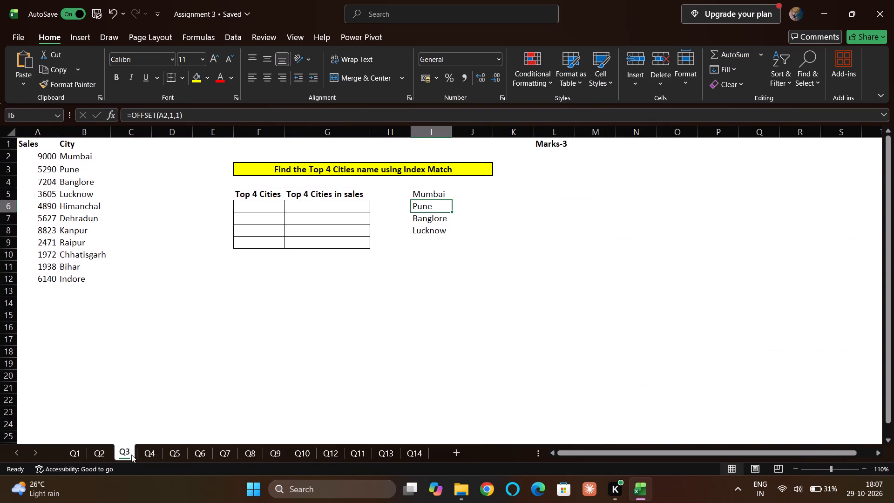
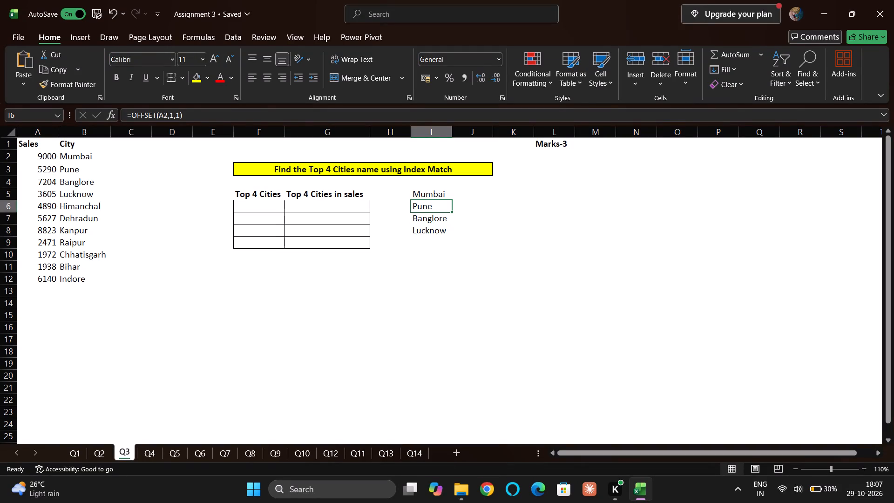
Check the Q2 sheet, return to the Q1 sheet, and save the Assignment 3 workbook.
{"action": "left_click", "coordinate": [382, 288]}
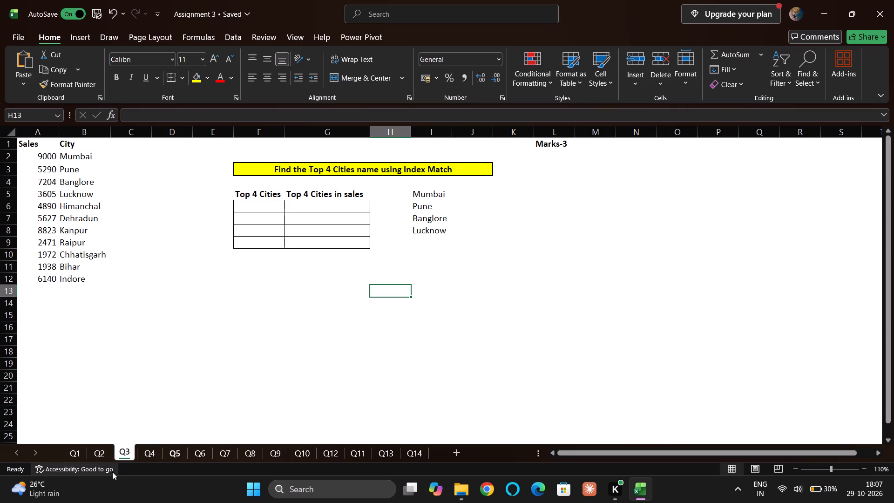
{"action": "left_click", "coordinate": [104, 456]}
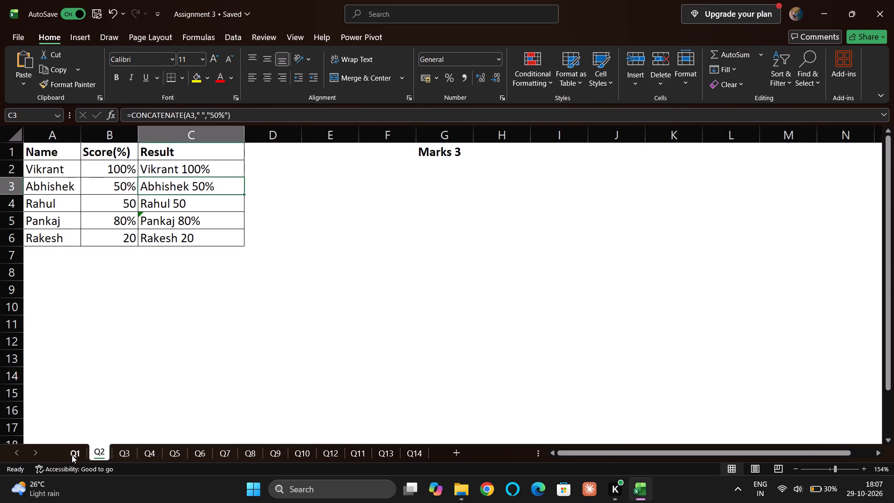
{"action": "left_click", "coordinate": [72, 455]}
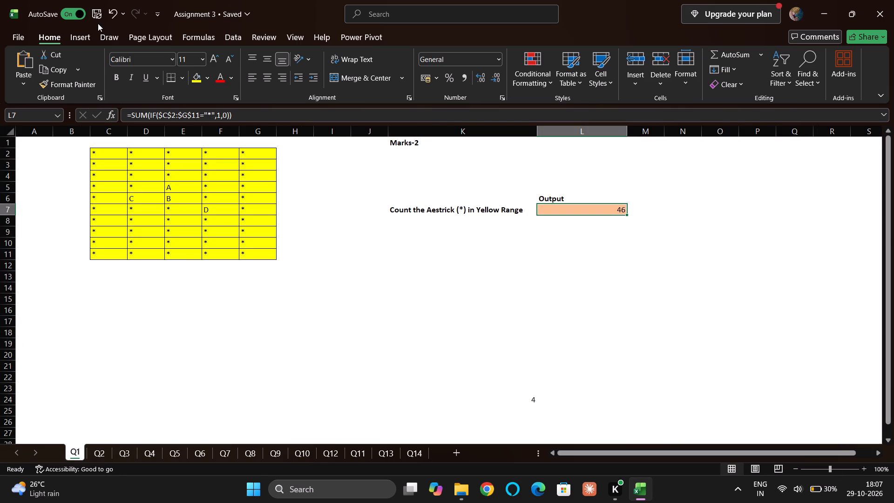
{"action": "left_click", "coordinate": [98, 13]}
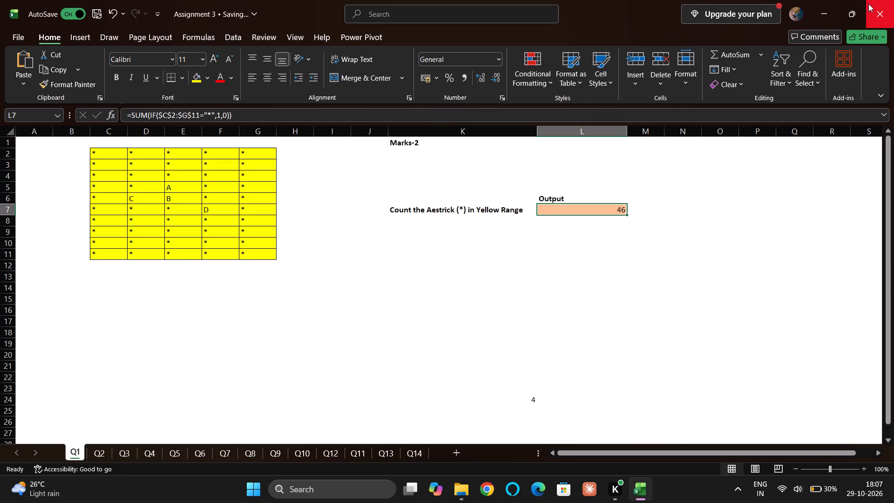